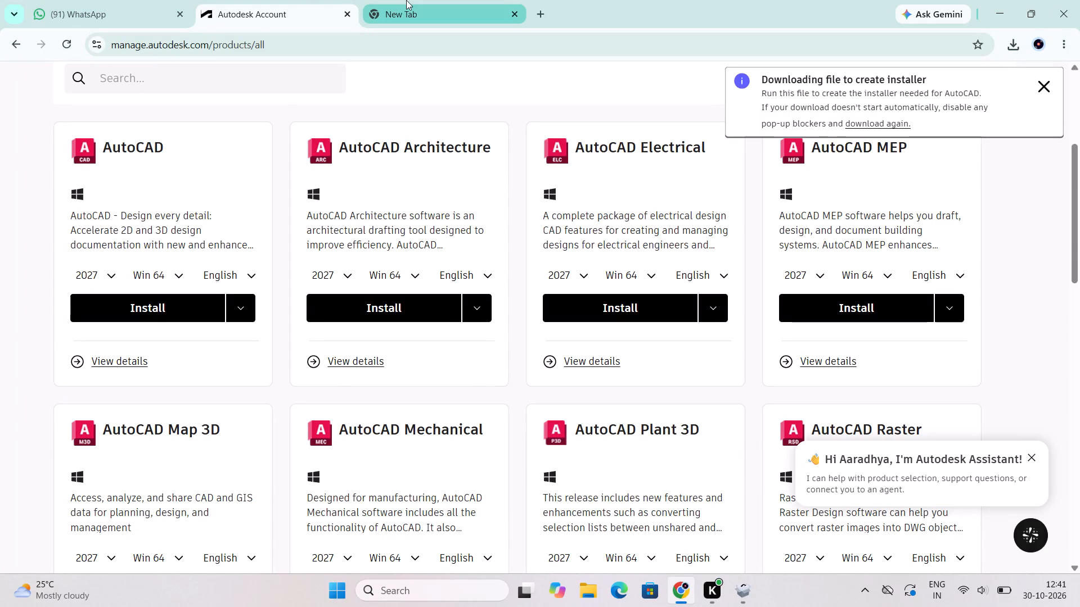
# Open the rishi.xlsx workbook from the October 28 entries on the browsing history page.
pyautogui.click(501, 0)
pyautogui.click(1068, 43)
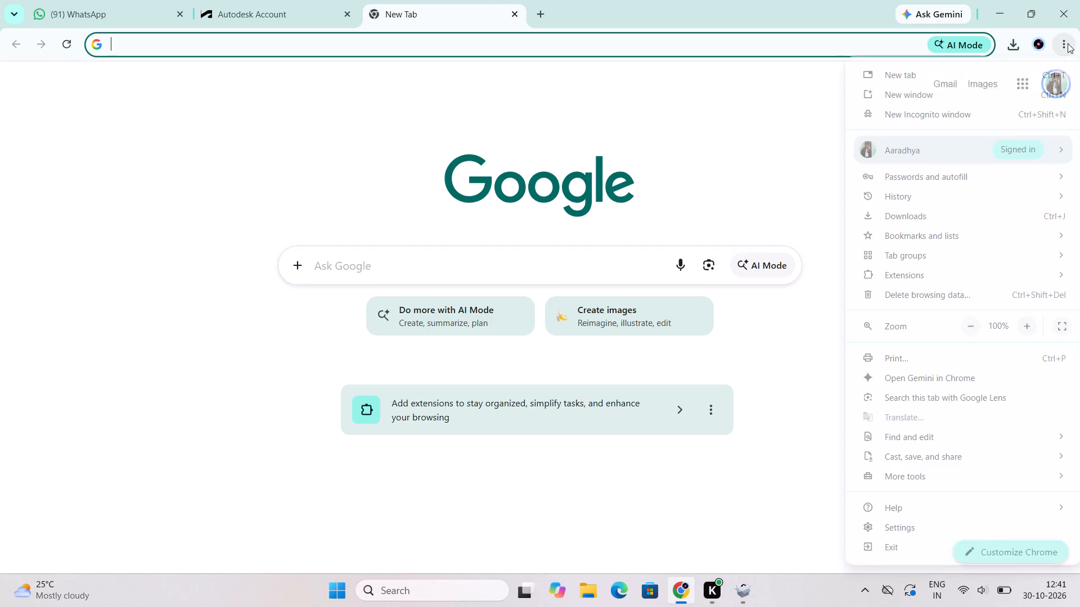
pyautogui.click(922, 205)
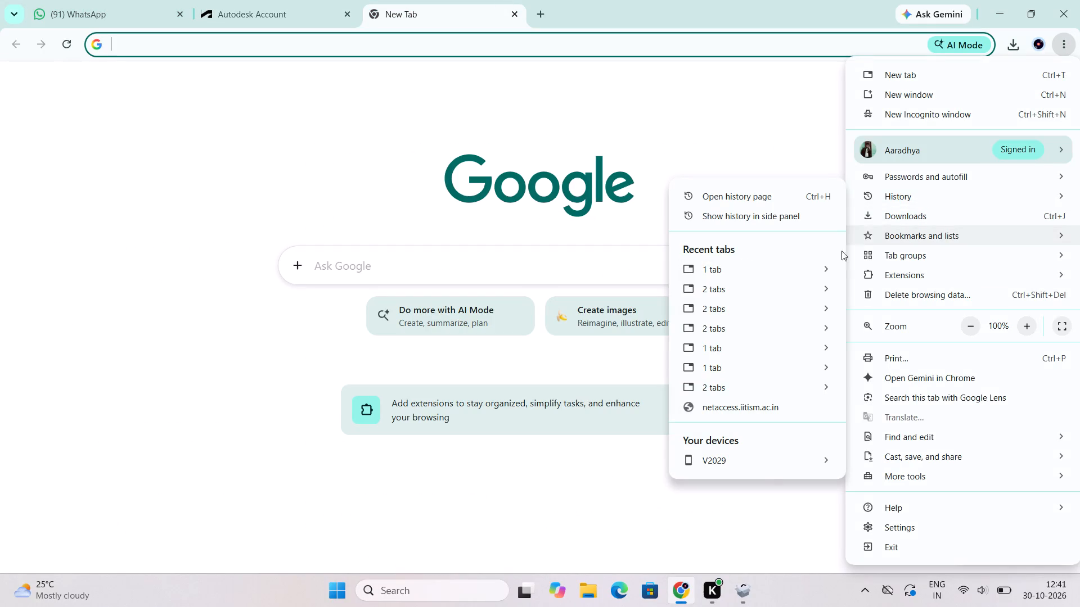
pyautogui.click(753, 201)
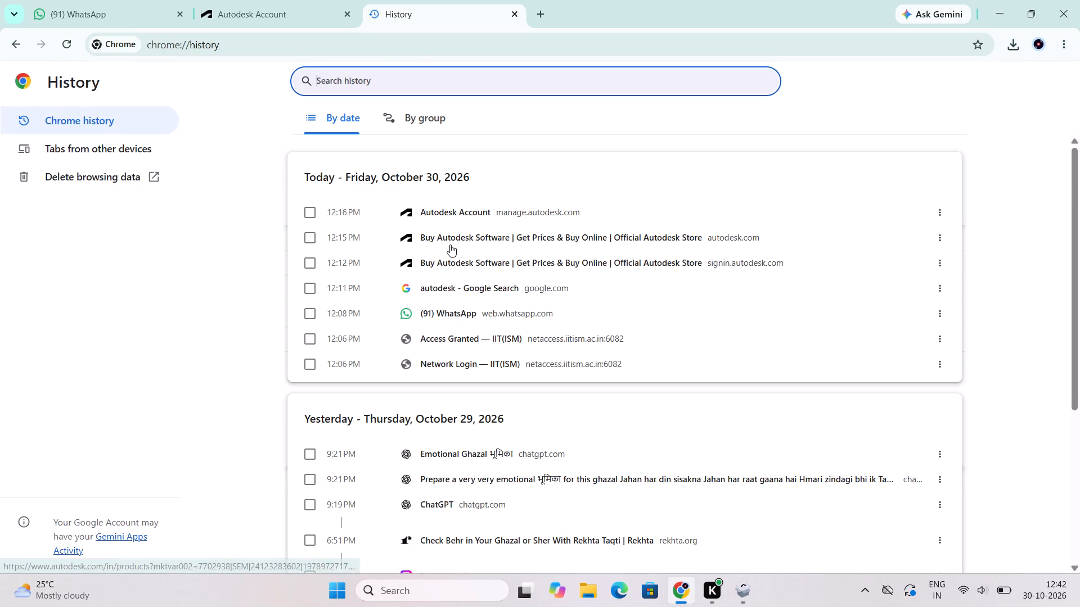
pyautogui.scroll(-5, 450, 244)
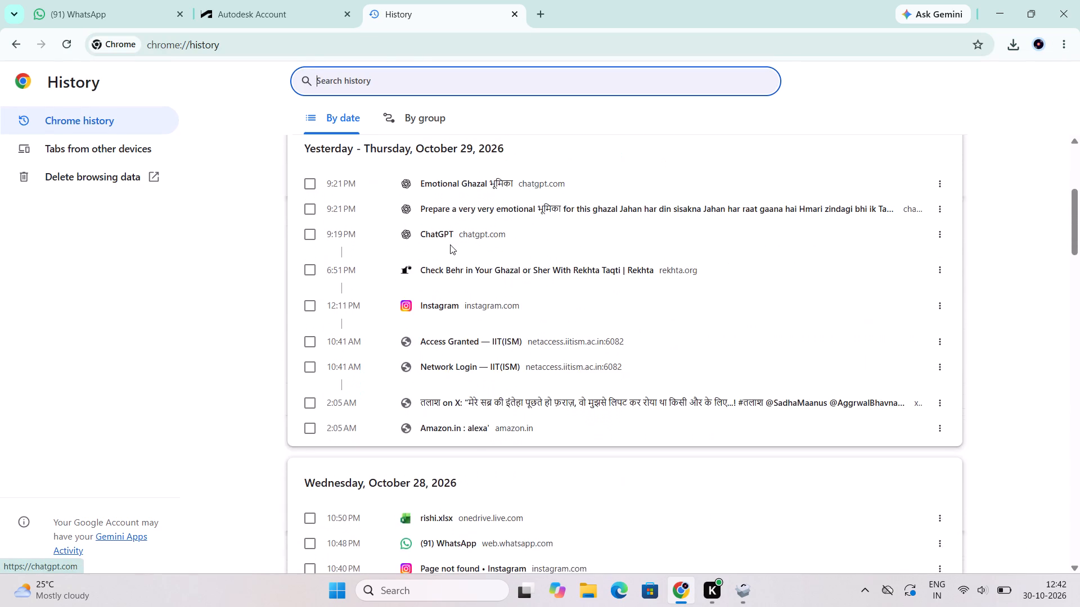
pyautogui.scroll(-4, 450, 244)
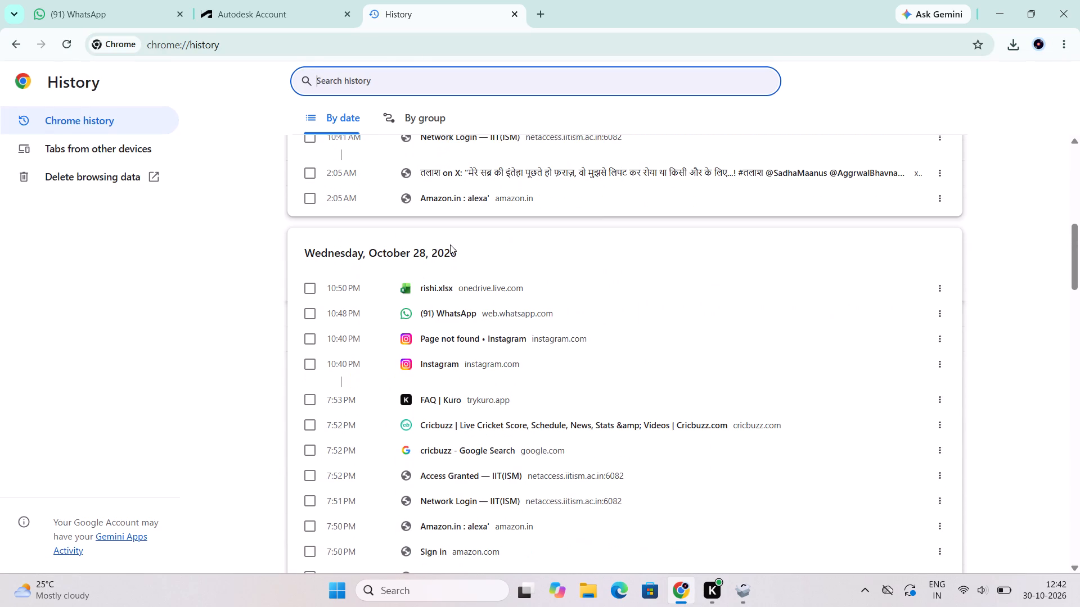
pyautogui.scroll(-1, 450, 244)
pyautogui.click(443, 265)
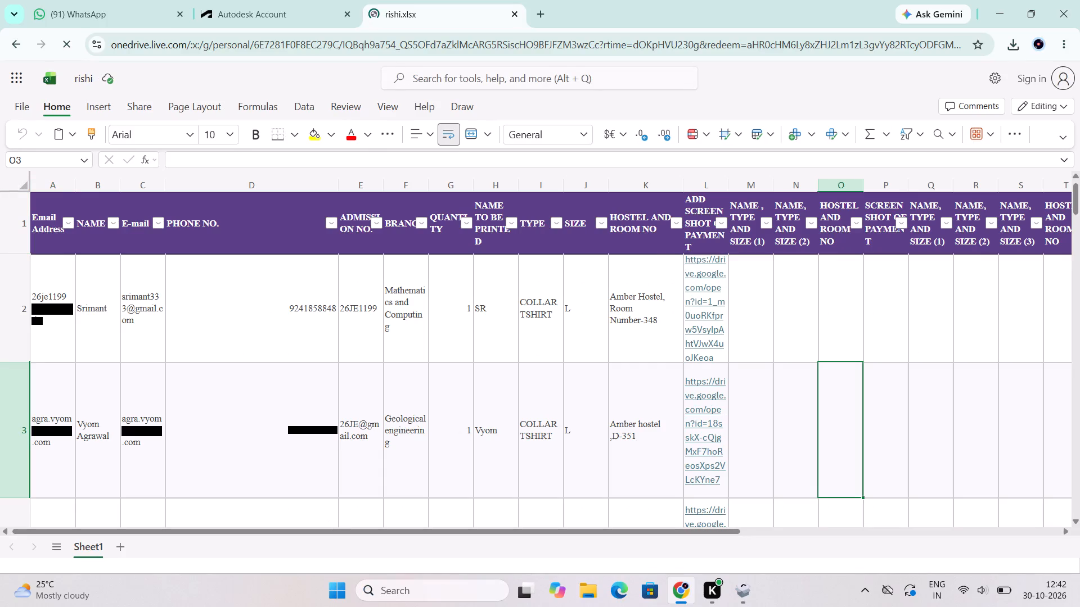
# Examine the T-shirt order rows on Sheet1, highlighting row 6 from column A to L to read it across.
pyautogui.scroll(7, 310, 419)
pyautogui.hscroll(3, 310, 419)
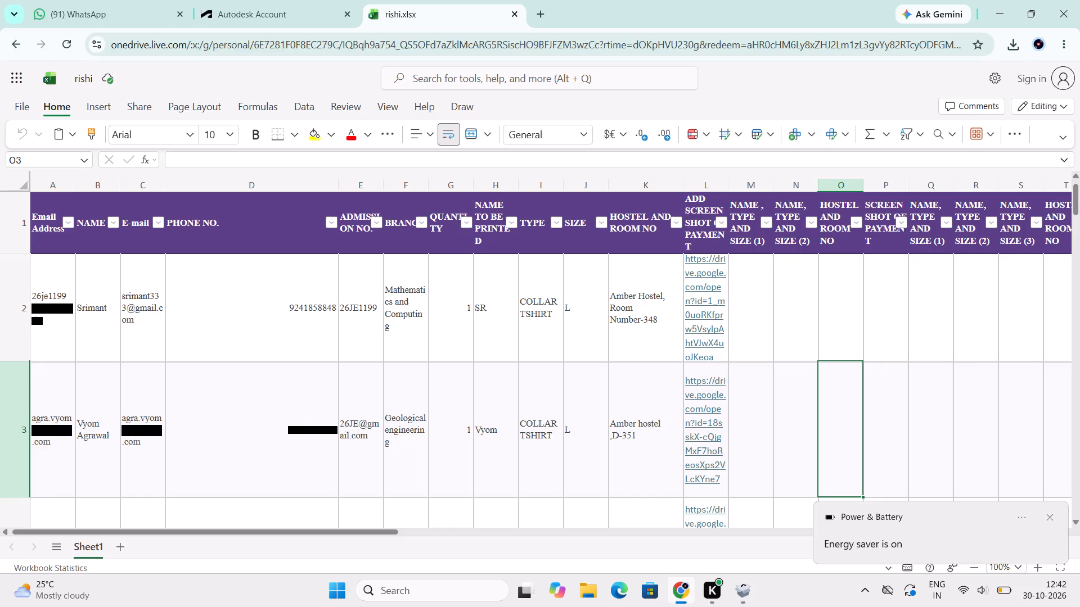
pyautogui.scroll(-1, 584, 396)
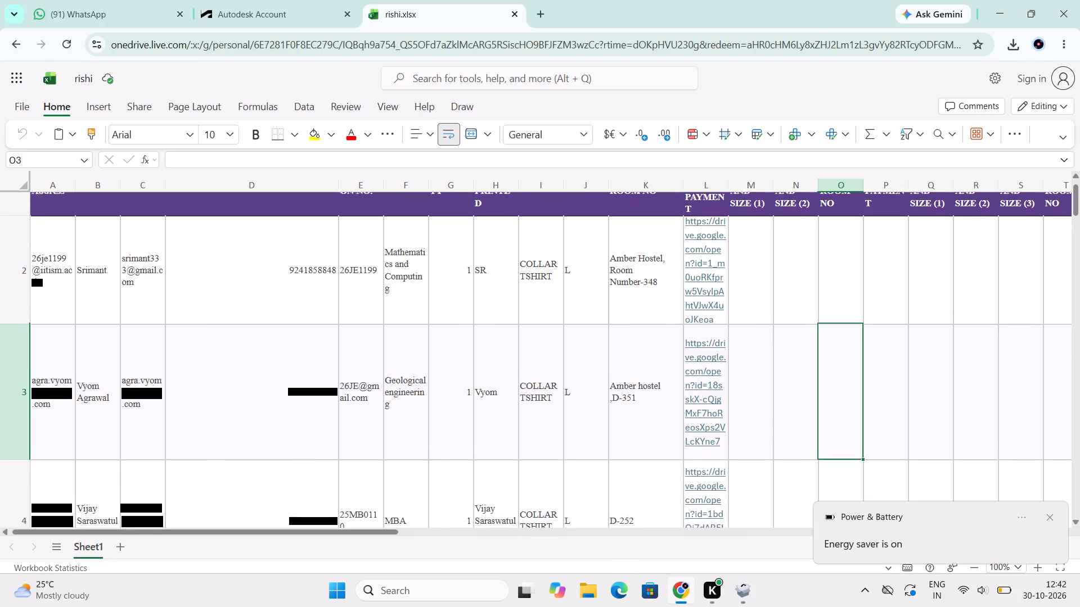
pyautogui.scroll(-3, 584, 396)
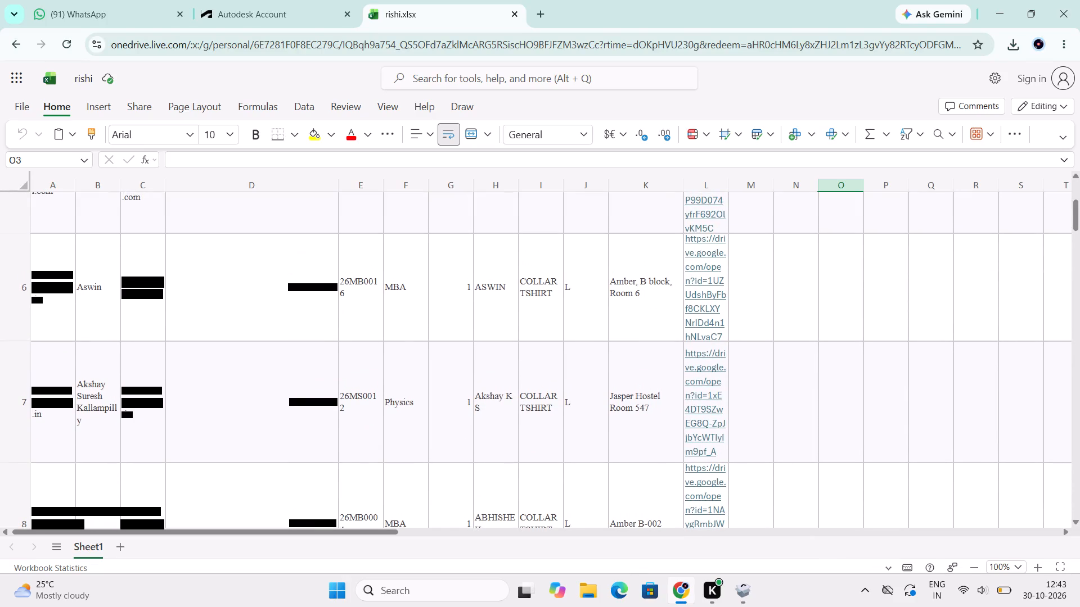
pyautogui.moveTo(57, 321); pyautogui.dragTo(616, 334)
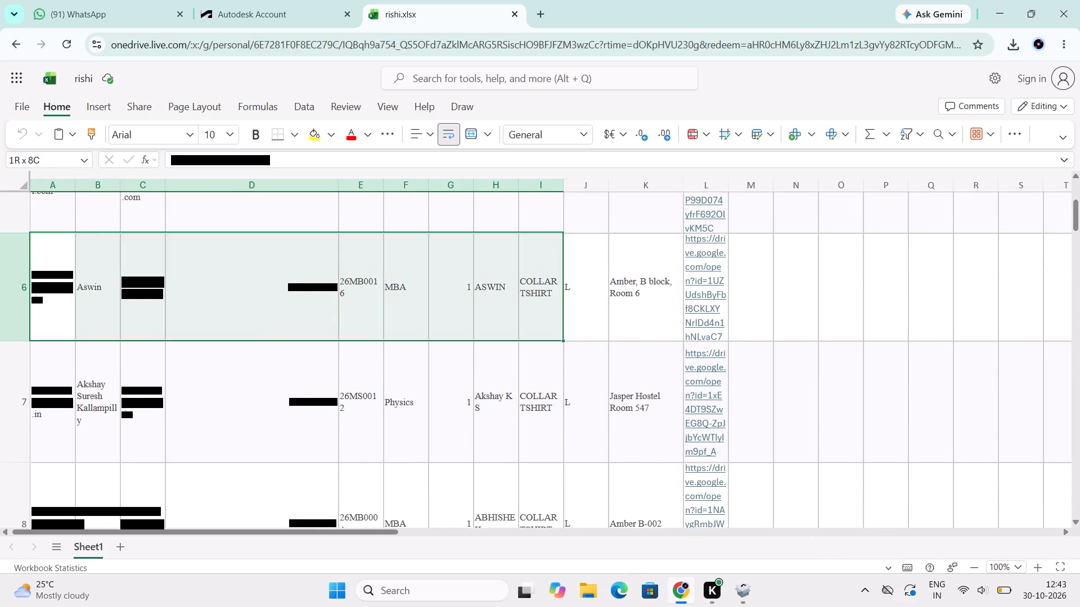
pyautogui.moveTo(616, 334); pyautogui.dragTo(728, 332)
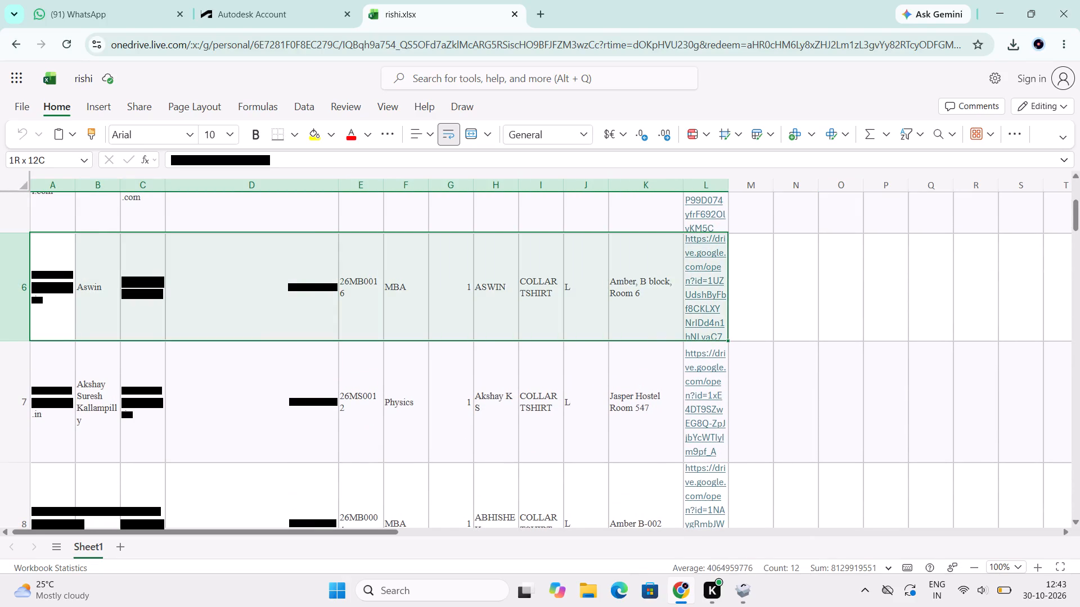
pyautogui.moveTo(728, 332); pyautogui.dragTo(722, 333)
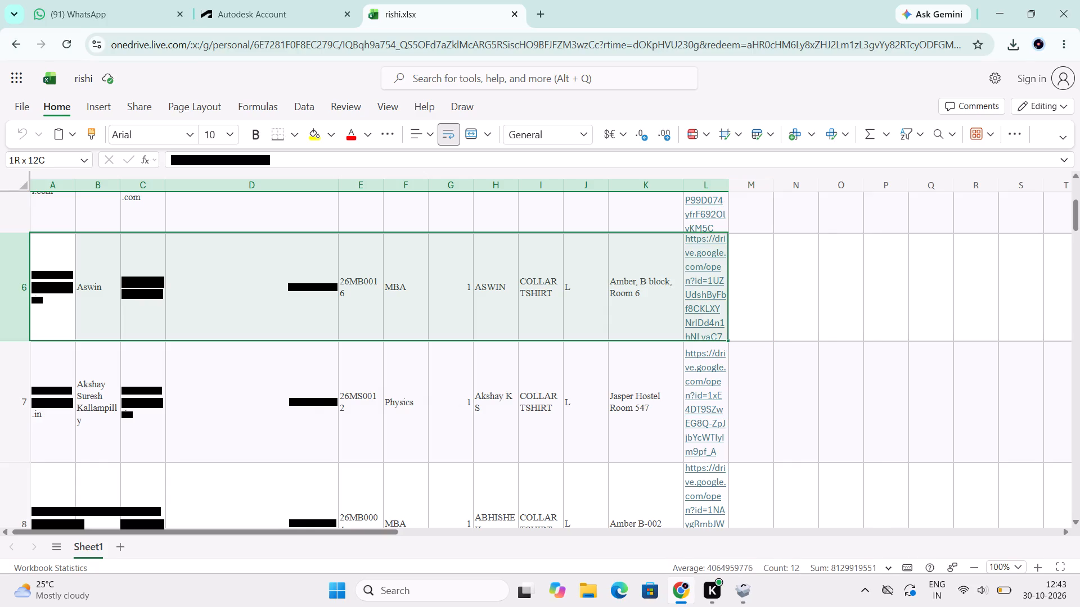
pyautogui.moveTo(722, 333); pyautogui.dragTo(719, 333)
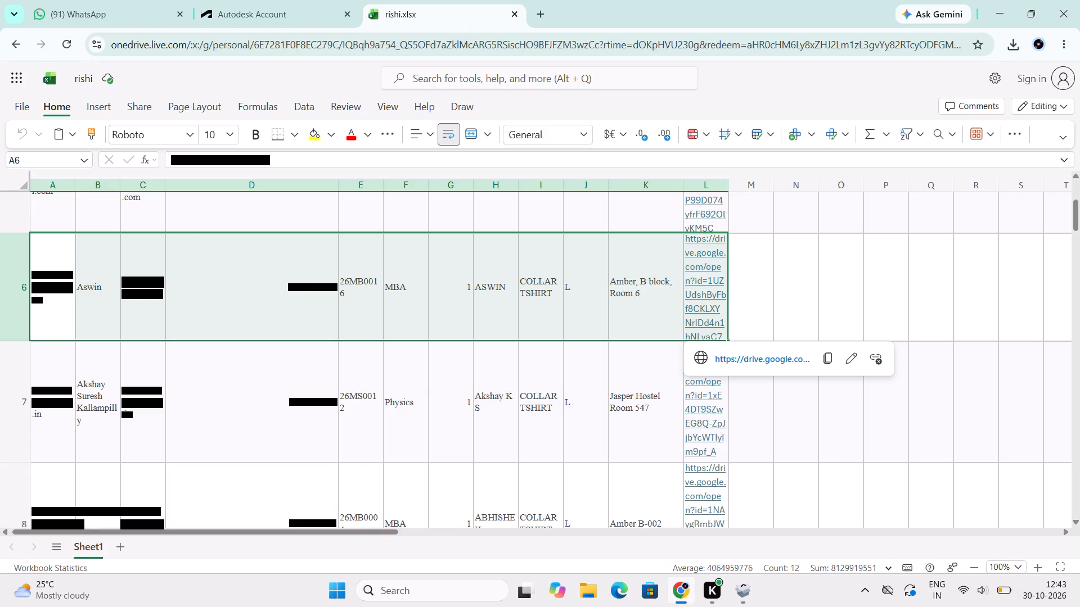
pyautogui.click(786, 418)
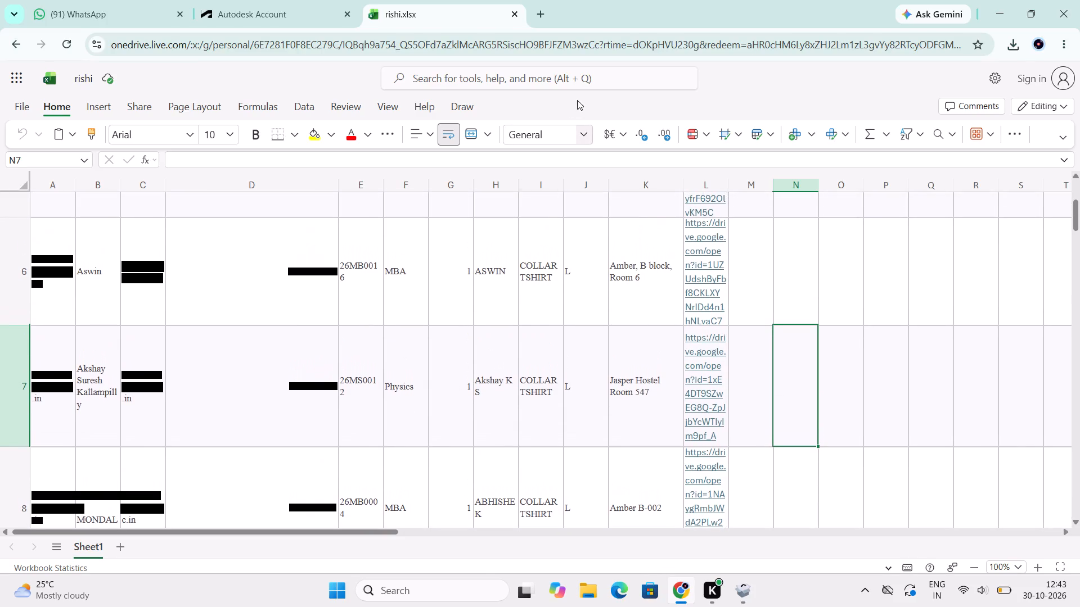
# Search the sheet for "anurag".
pyautogui.hotkey('ctrl', 'f')
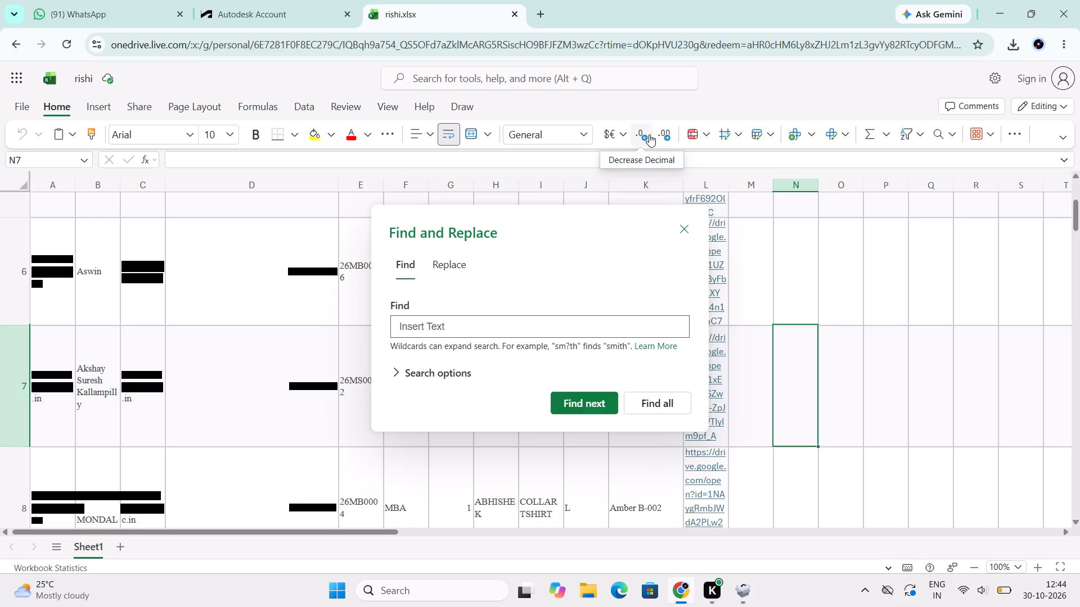
pyautogui.write('anurag')
pyautogui.press('Return')
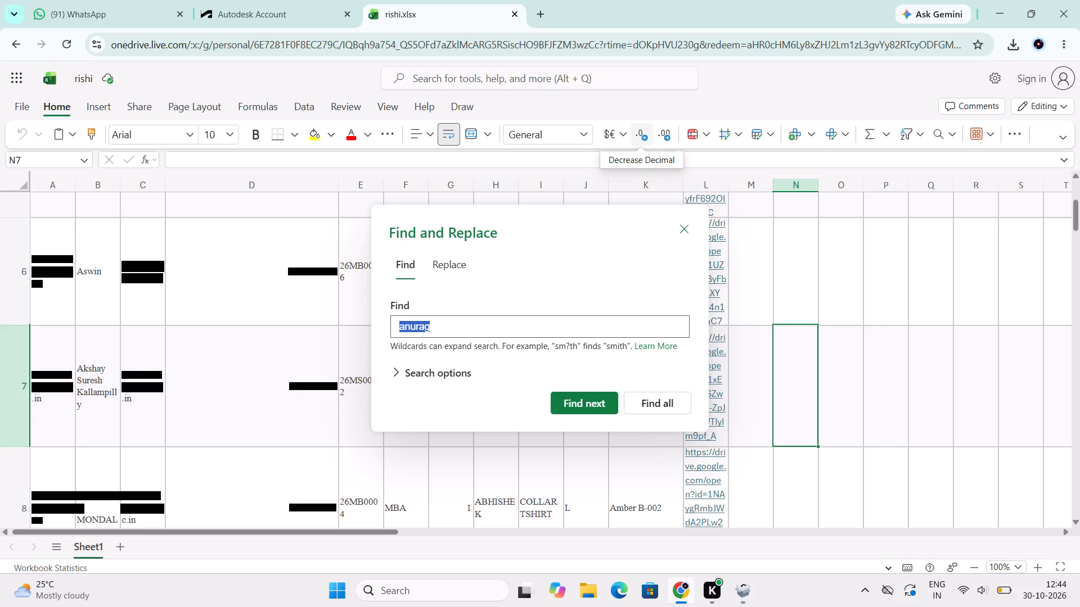
# Search the sheet for "mukul".
pyautogui.press('BackSpace')
pyautogui.press('m')
pyautogui.press('a')
pyautogui.press('BackSpace')
pyautogui.write('ukul')
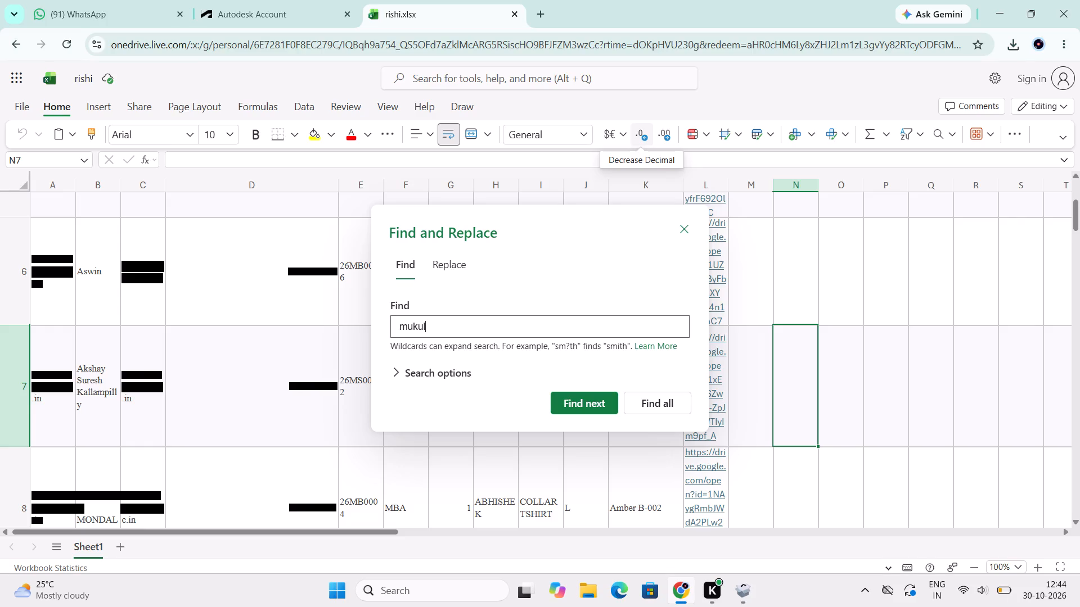
pyautogui.click(652, 405)
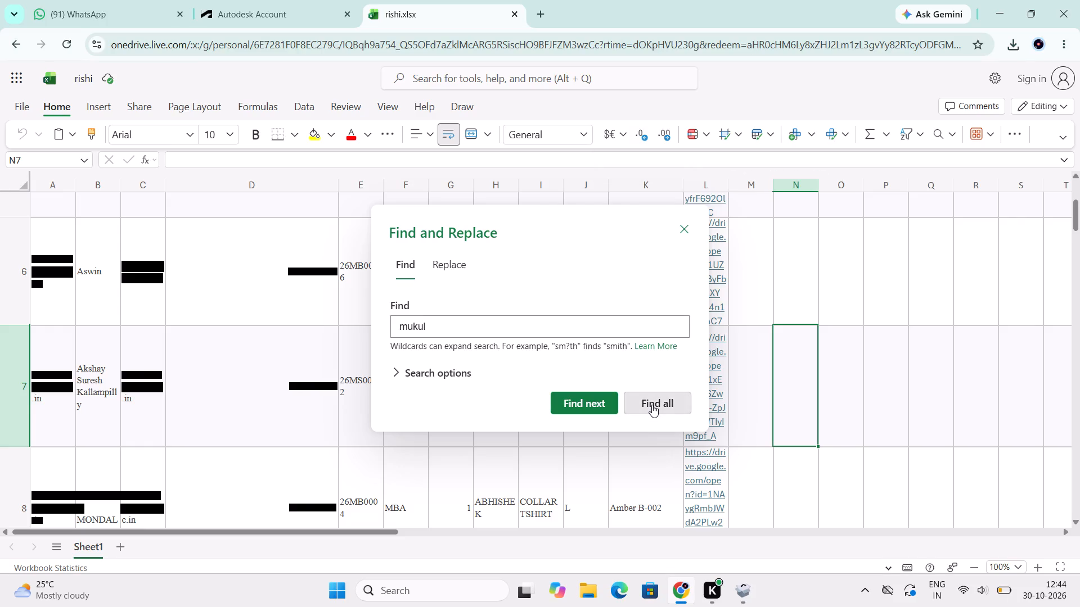
pyautogui.click(591, 392)
# Search the sheet for "muluk", step through the matches, list them all, and close the search.
pyautogui.click(553, 321)
pyautogui.press('BackSpace')
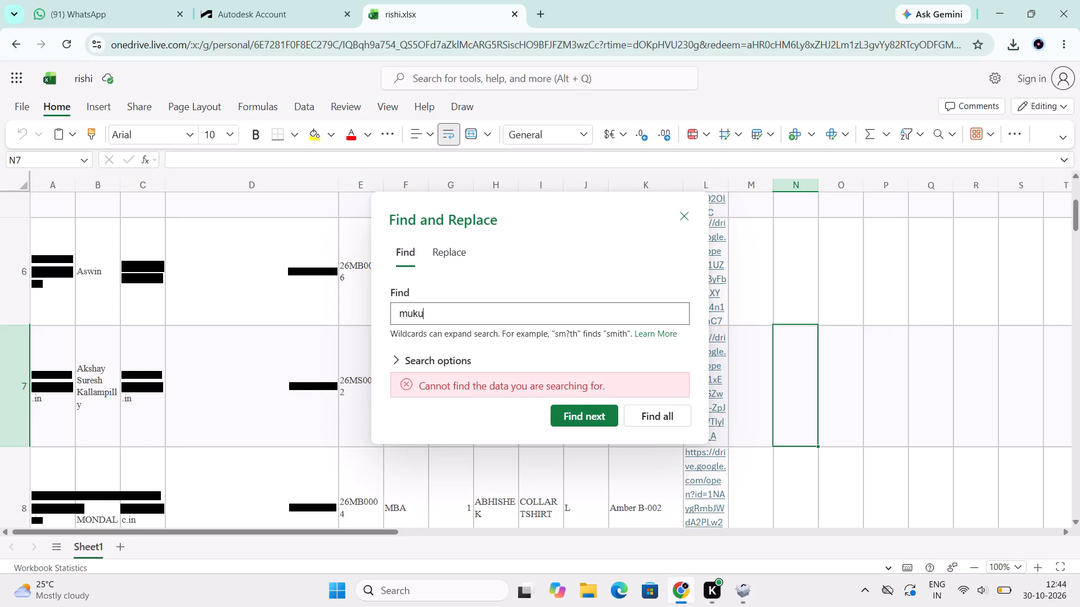
pyautogui.press('BackSpace')
pyautogui.press('BackSpace')
pyautogui.press('l')
pyautogui.write('uk4')
pyautogui.press('BackSpace')
pyautogui.press('Return')
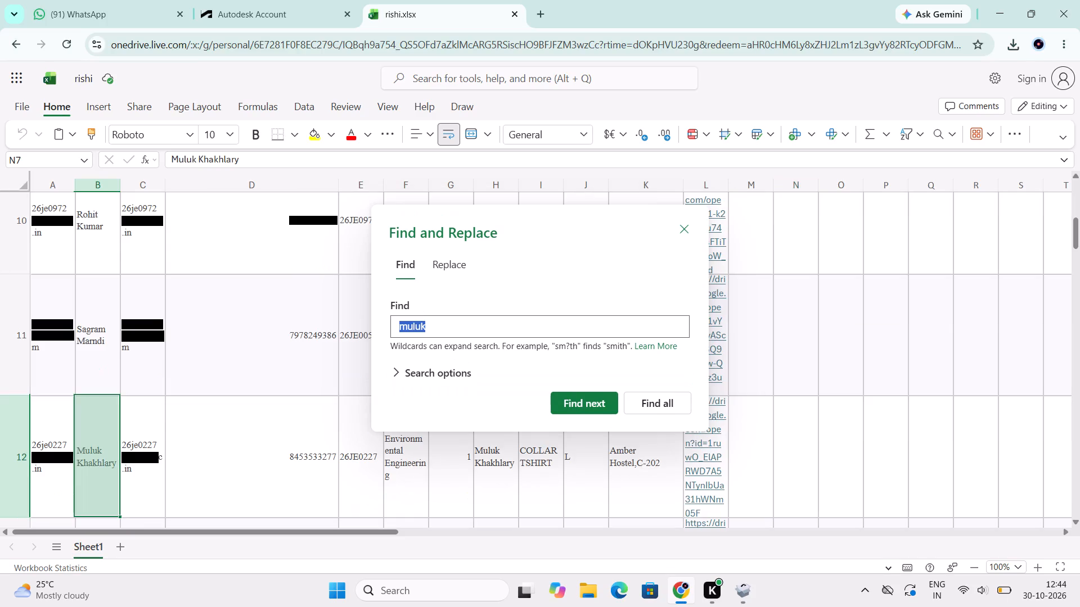
pyautogui.click(563, 404)
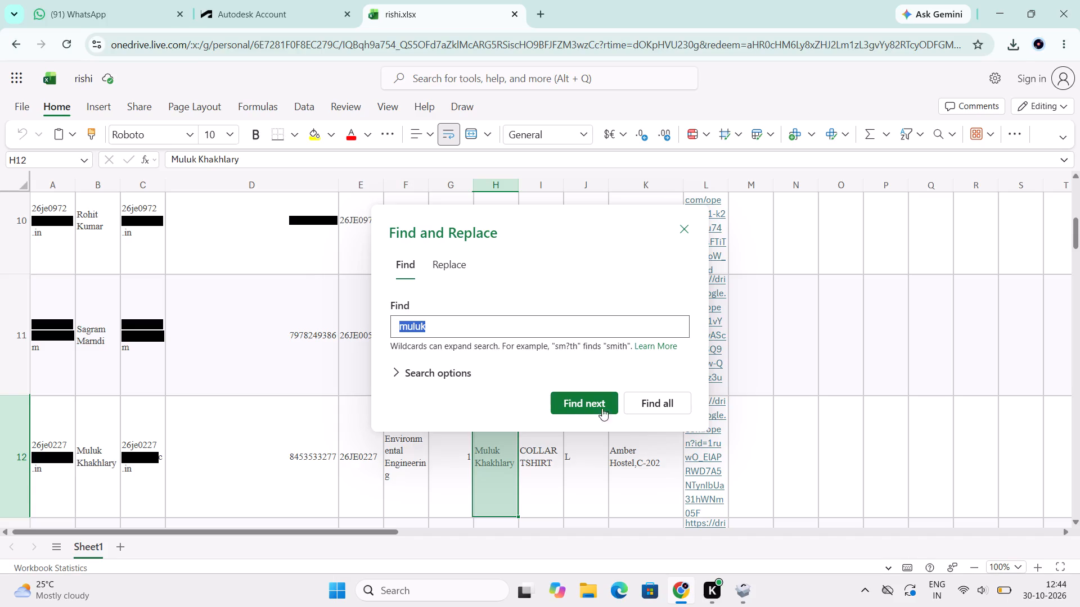
pyautogui.click(627, 411)
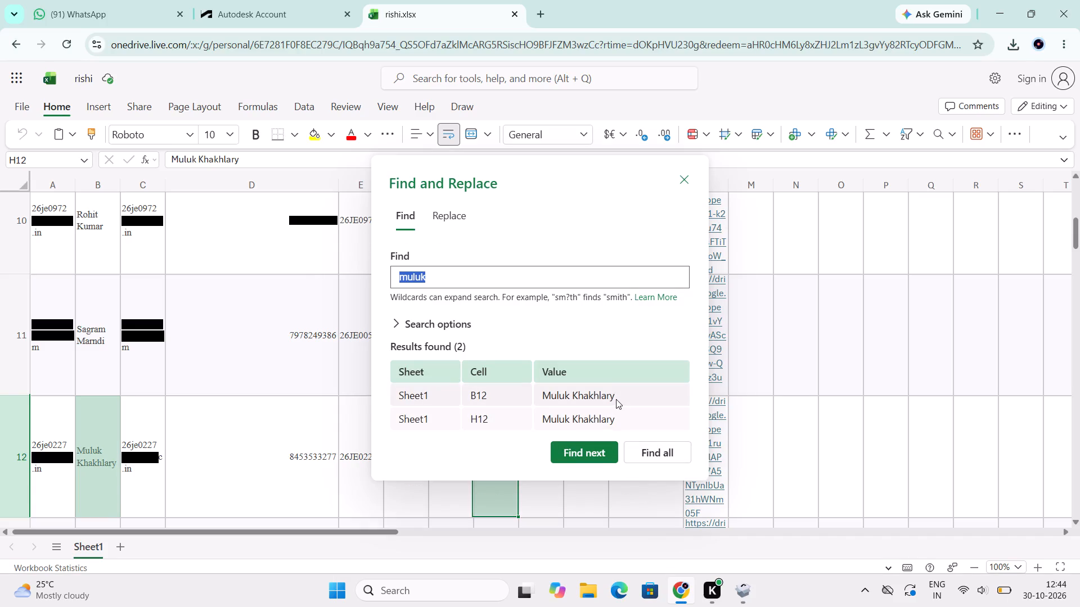
pyautogui.click(687, 185)
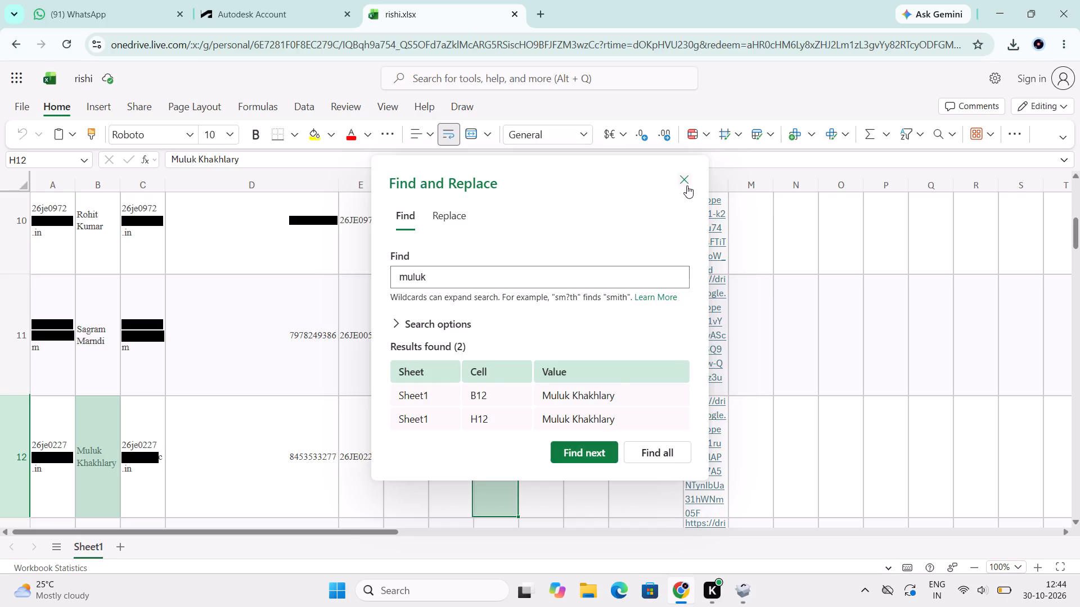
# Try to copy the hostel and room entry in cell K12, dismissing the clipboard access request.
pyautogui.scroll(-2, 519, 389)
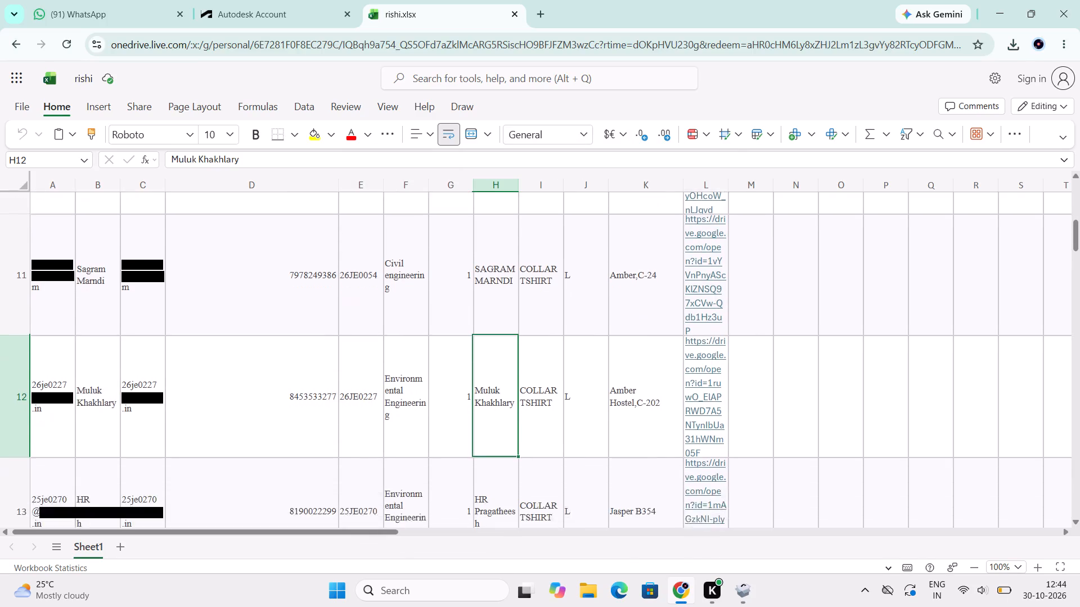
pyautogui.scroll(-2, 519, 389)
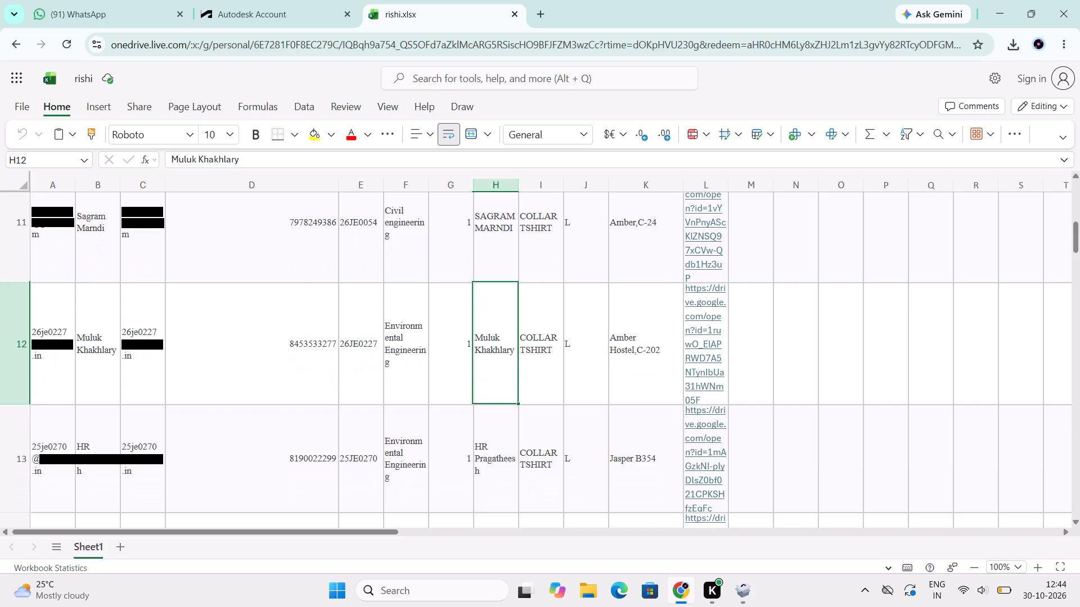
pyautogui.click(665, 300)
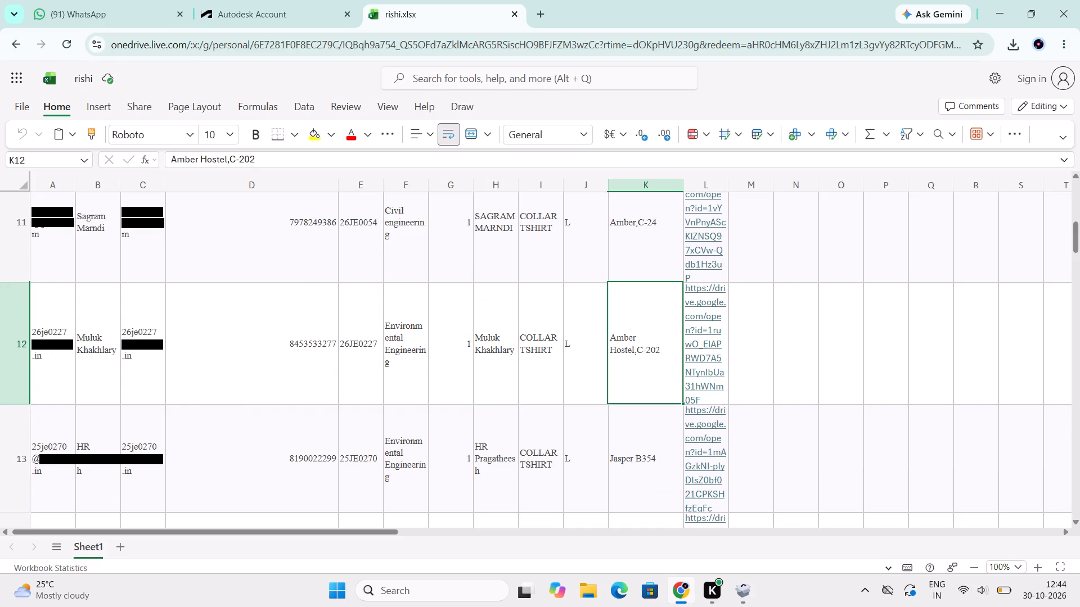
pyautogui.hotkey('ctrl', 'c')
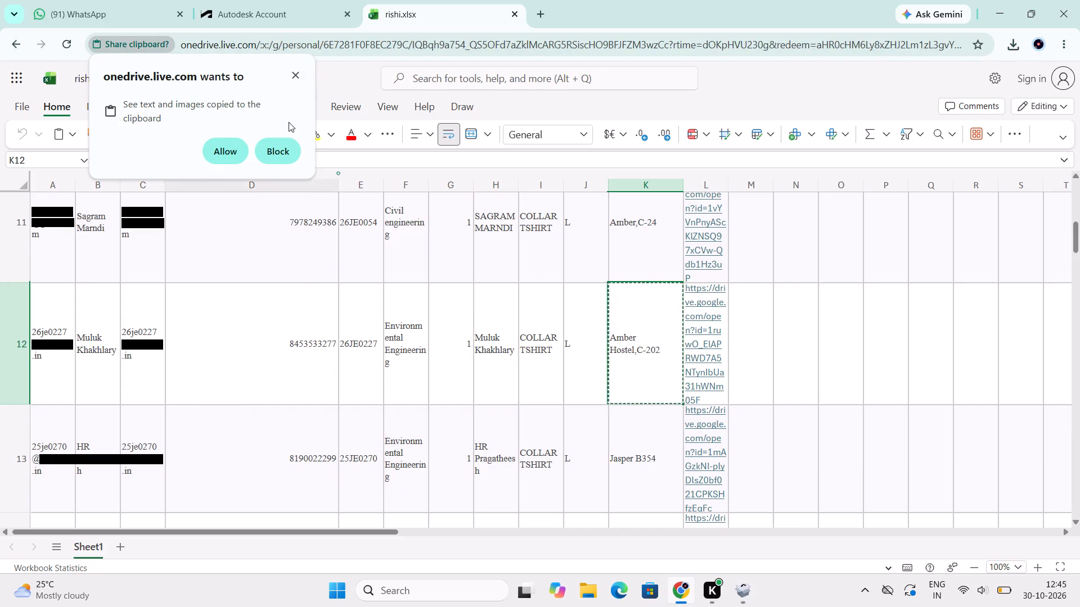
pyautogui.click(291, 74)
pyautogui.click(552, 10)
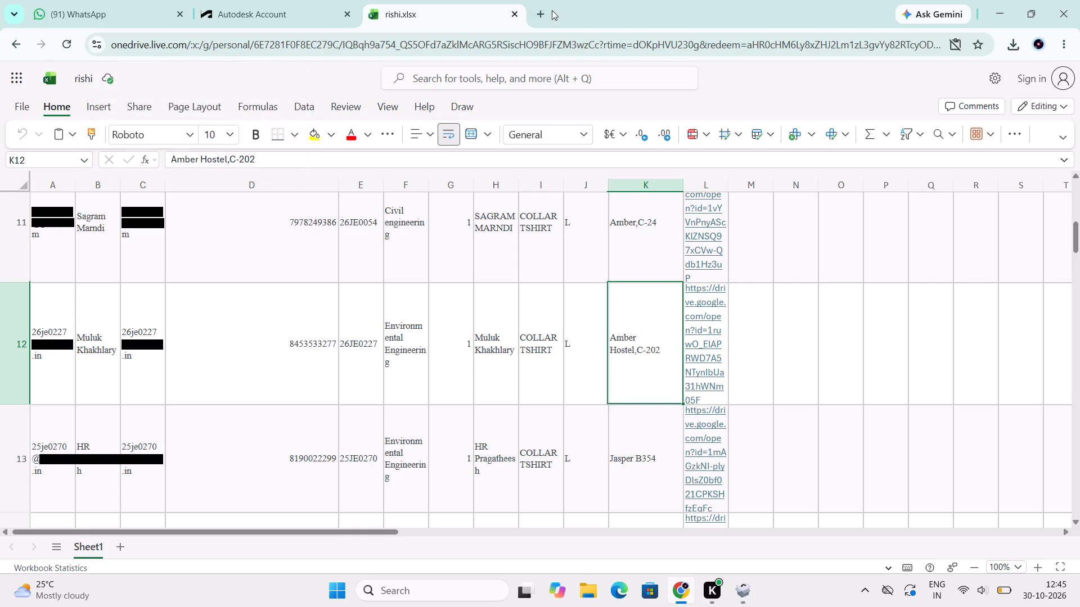
# Launch Word through the system search and create a blank document.
pyautogui.click(438, 590)
pyautogui.press('w')
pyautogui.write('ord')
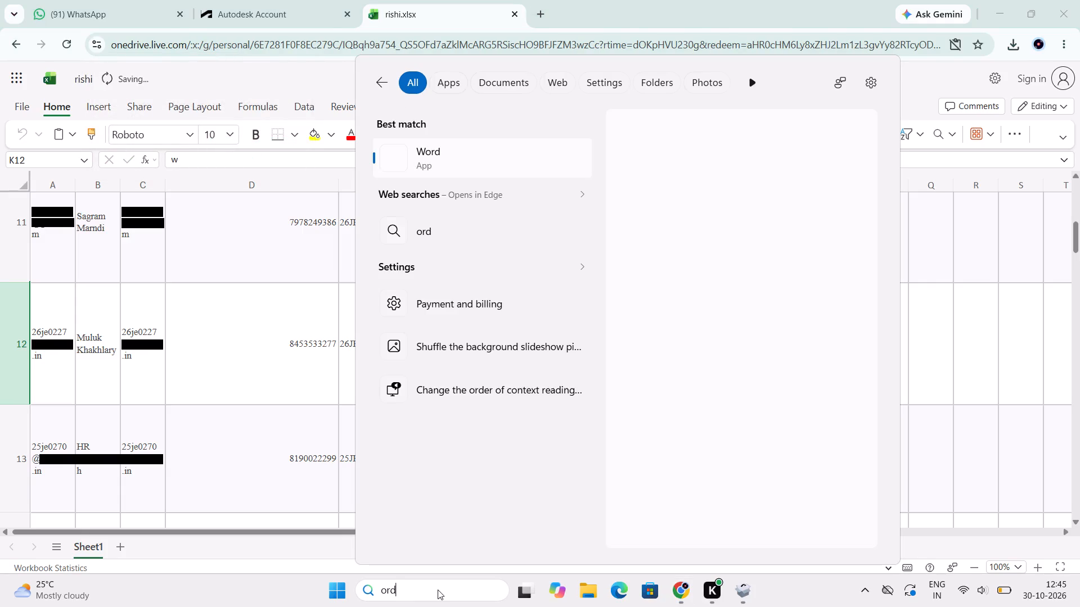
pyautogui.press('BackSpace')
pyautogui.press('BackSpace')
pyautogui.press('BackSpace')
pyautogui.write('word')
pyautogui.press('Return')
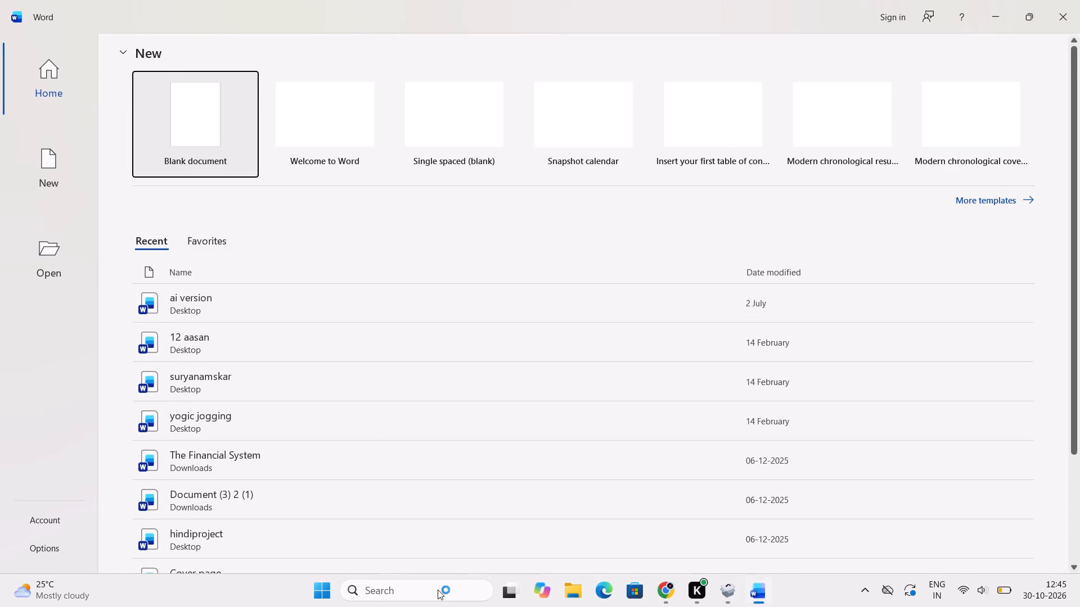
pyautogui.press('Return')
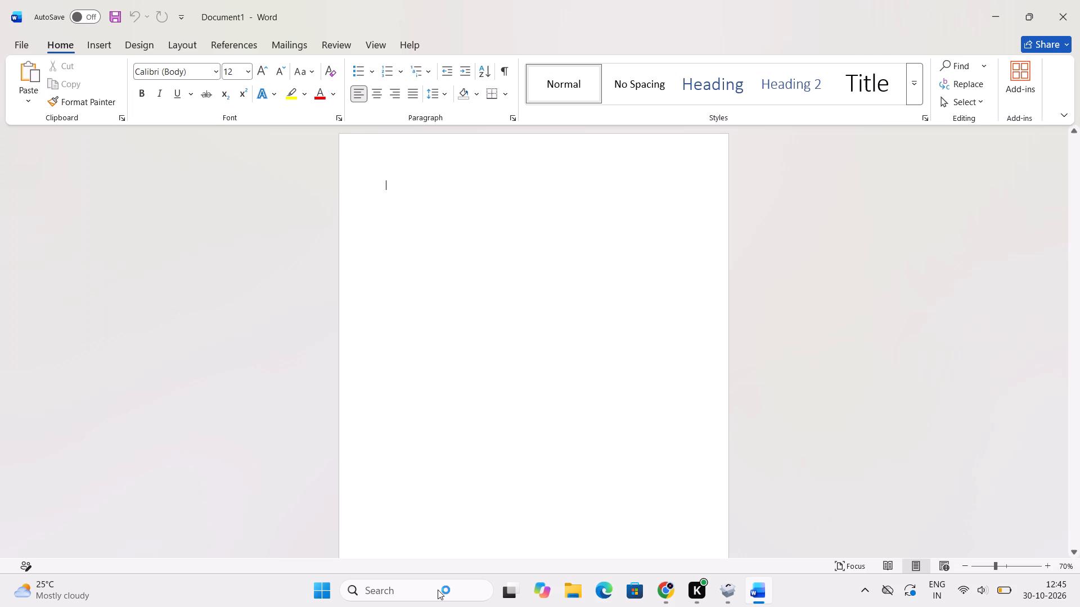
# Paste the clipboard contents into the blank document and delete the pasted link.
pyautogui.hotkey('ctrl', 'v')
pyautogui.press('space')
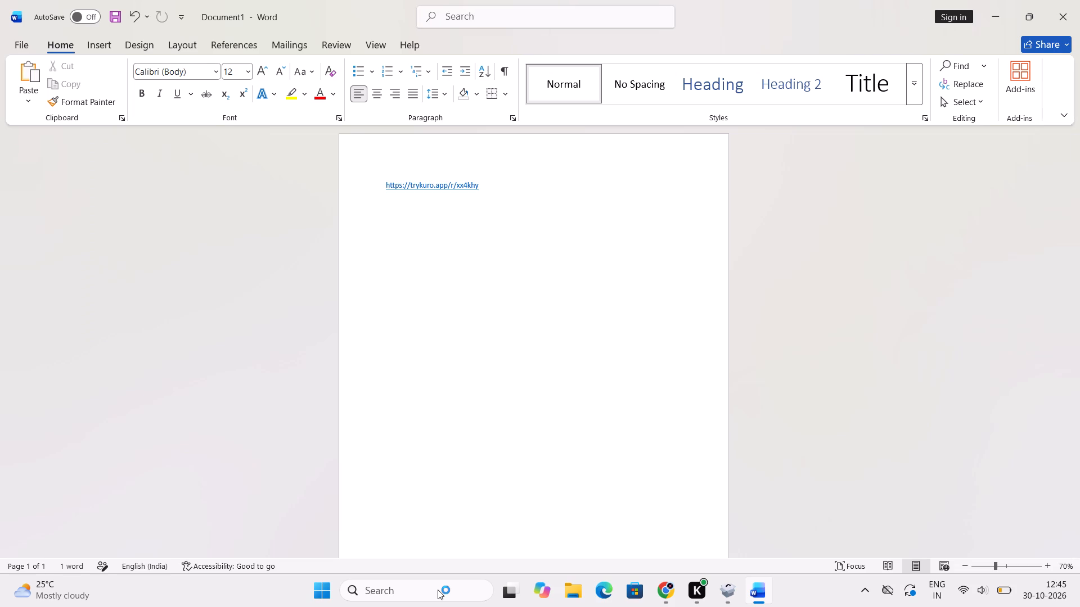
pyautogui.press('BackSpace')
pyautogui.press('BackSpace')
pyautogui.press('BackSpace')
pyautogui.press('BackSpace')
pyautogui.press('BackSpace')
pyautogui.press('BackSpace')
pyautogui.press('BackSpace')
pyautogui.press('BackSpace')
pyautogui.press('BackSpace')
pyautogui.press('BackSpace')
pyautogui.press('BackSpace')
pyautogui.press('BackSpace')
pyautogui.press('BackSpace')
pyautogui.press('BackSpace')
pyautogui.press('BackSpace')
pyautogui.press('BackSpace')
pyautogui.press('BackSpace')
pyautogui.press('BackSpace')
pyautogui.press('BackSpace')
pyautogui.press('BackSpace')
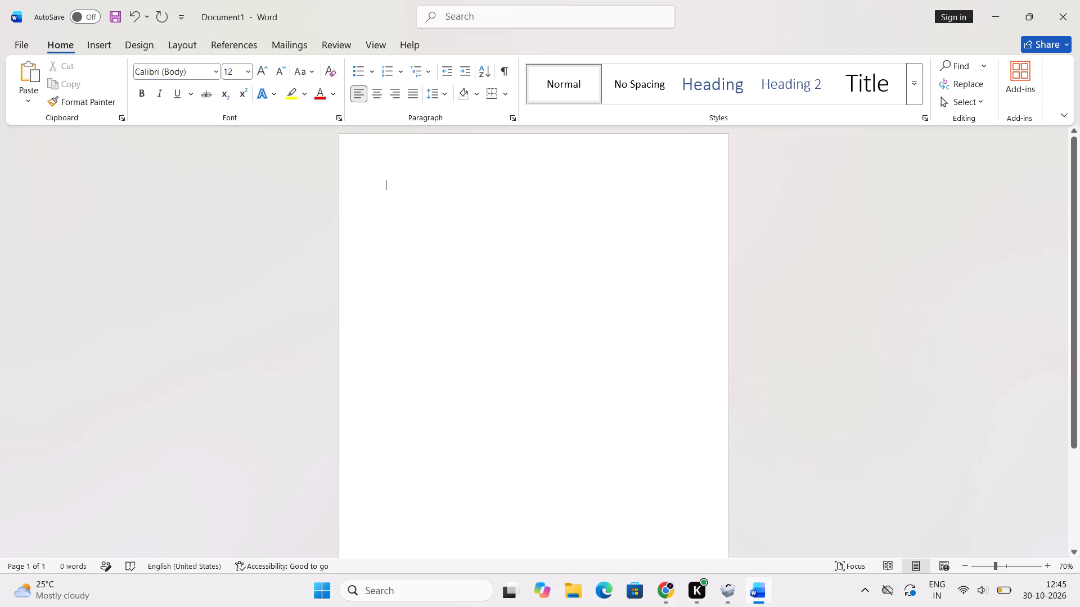
# Enter "muluk - c202" as the first line of the blank document and start a new line.
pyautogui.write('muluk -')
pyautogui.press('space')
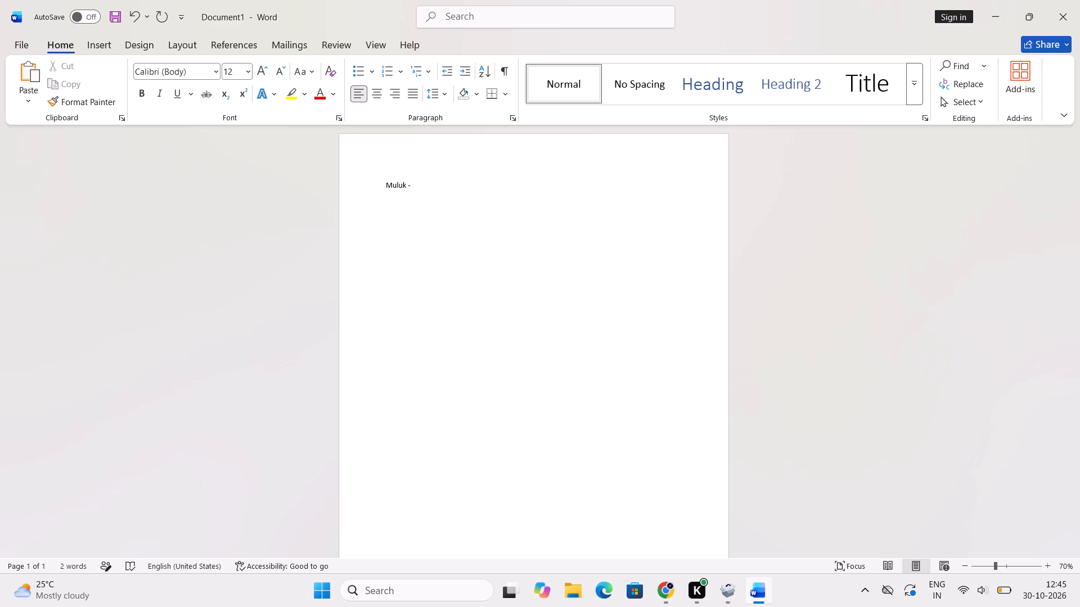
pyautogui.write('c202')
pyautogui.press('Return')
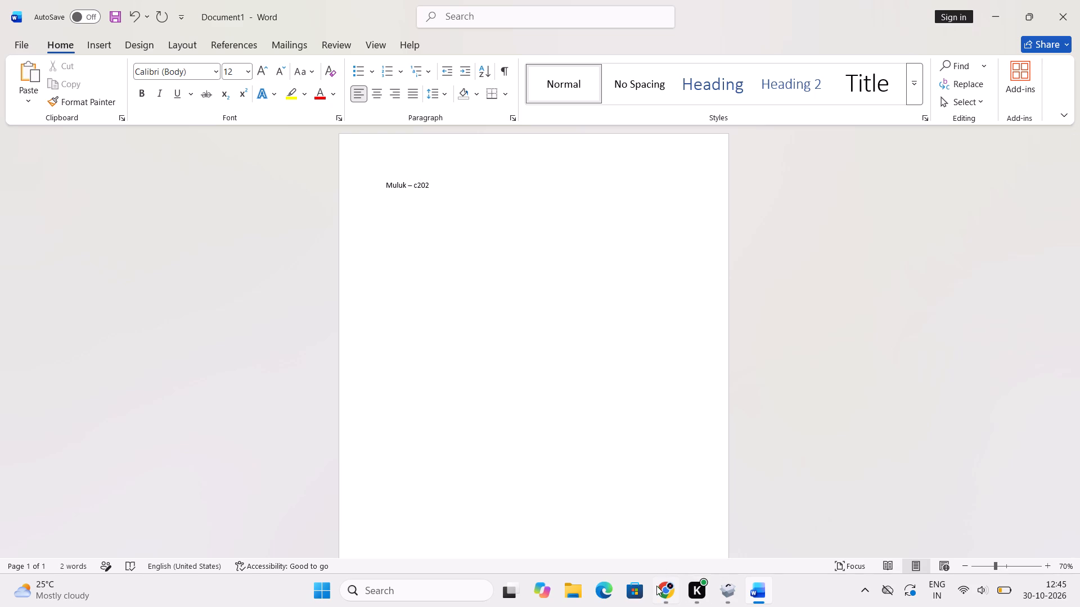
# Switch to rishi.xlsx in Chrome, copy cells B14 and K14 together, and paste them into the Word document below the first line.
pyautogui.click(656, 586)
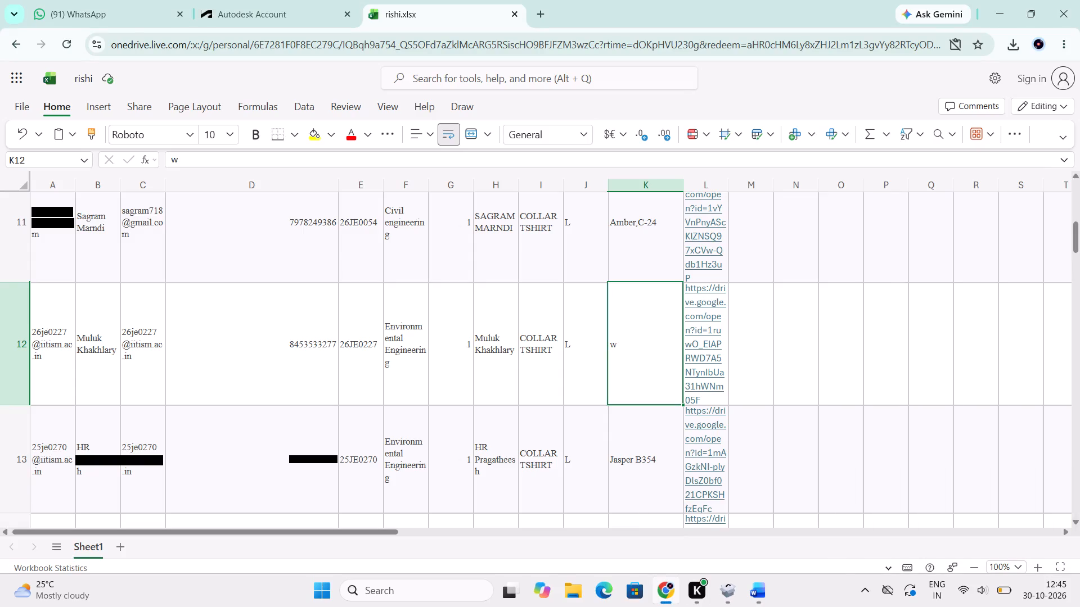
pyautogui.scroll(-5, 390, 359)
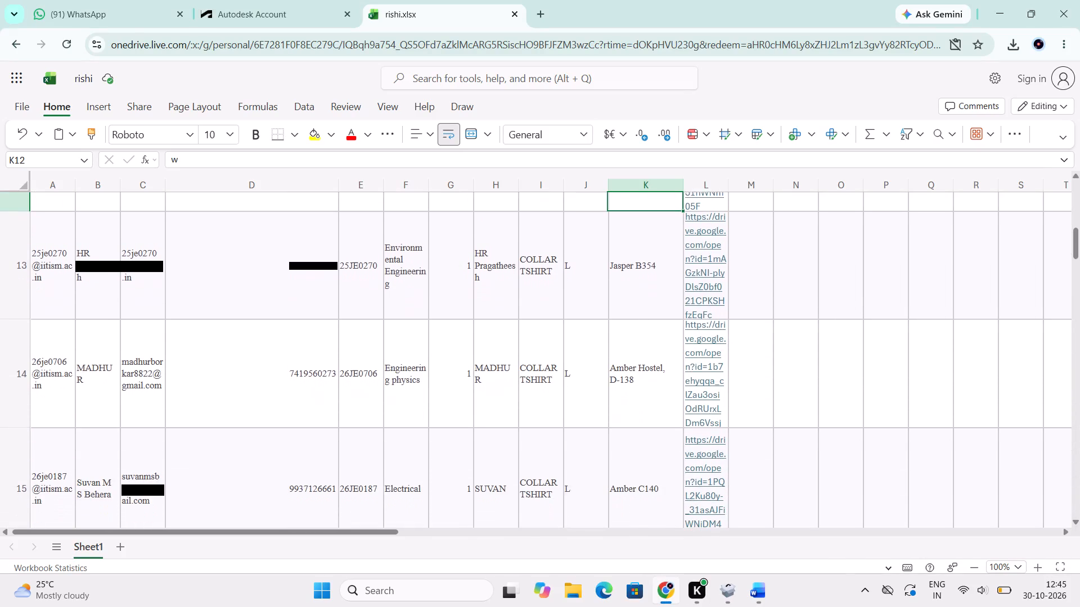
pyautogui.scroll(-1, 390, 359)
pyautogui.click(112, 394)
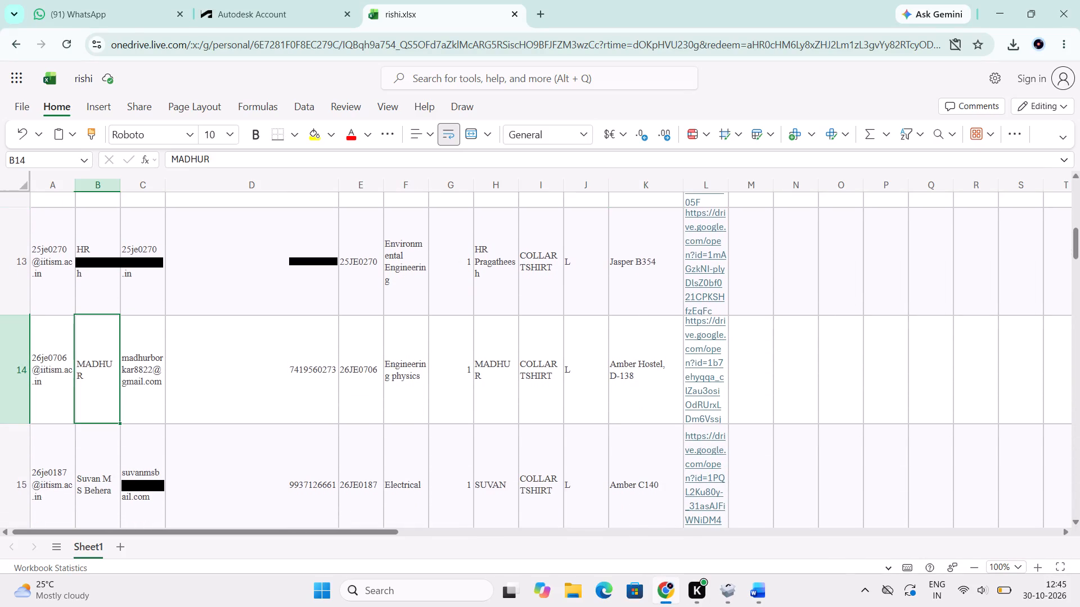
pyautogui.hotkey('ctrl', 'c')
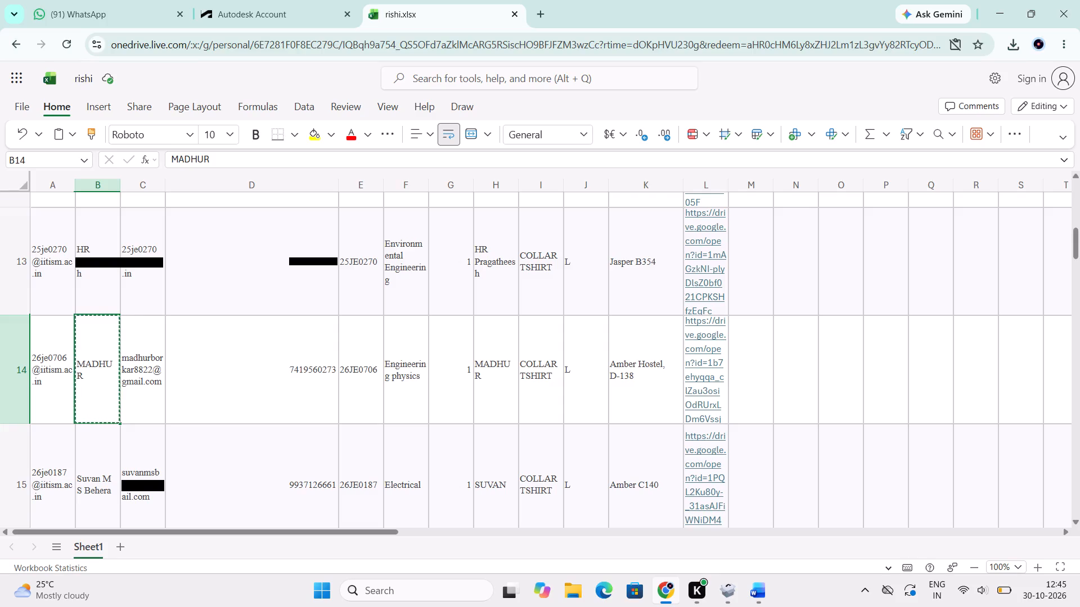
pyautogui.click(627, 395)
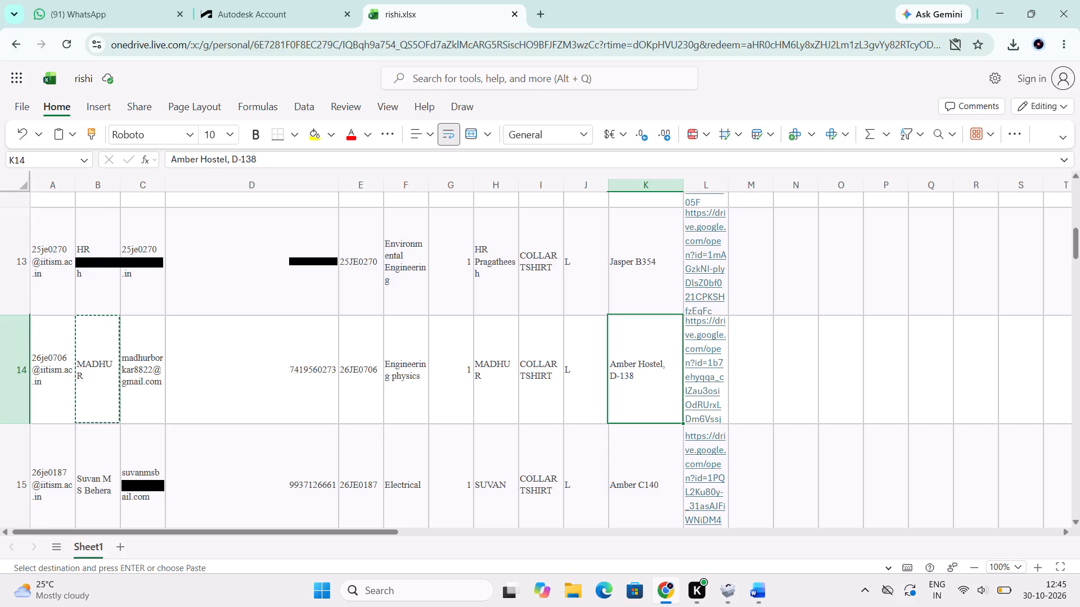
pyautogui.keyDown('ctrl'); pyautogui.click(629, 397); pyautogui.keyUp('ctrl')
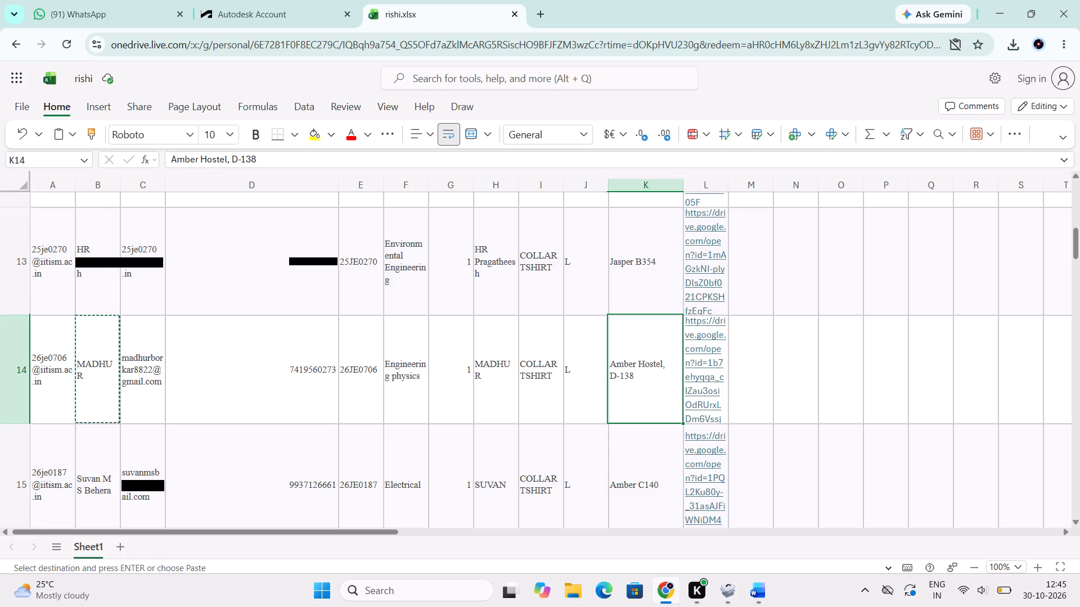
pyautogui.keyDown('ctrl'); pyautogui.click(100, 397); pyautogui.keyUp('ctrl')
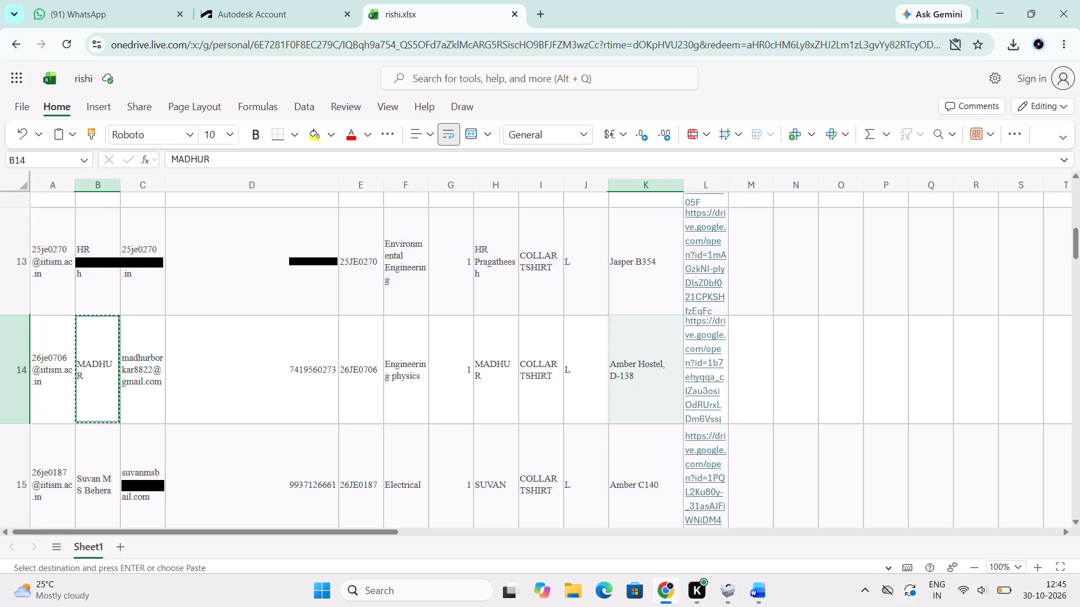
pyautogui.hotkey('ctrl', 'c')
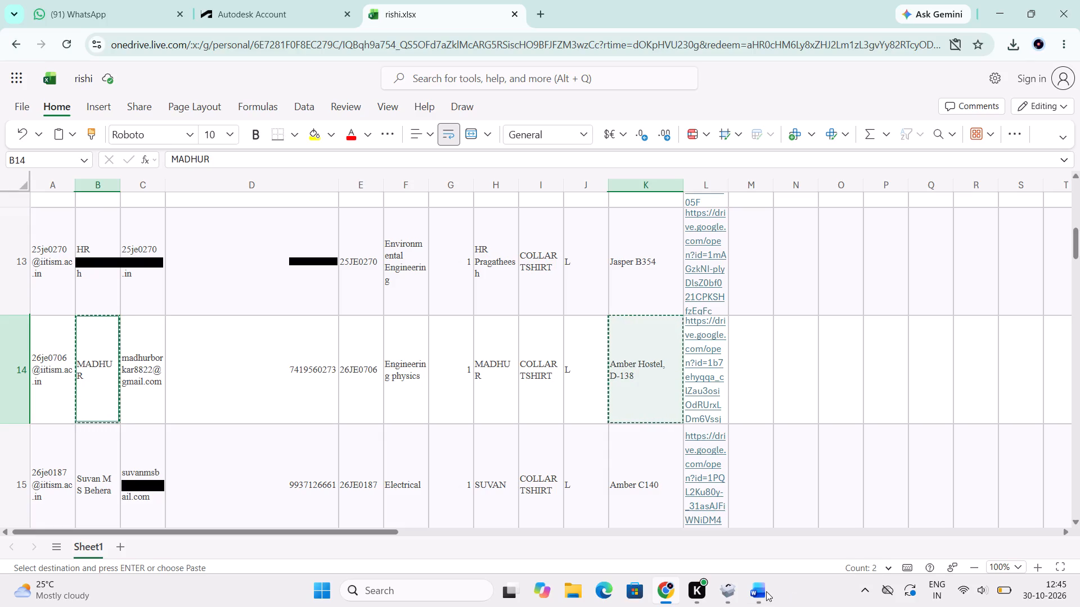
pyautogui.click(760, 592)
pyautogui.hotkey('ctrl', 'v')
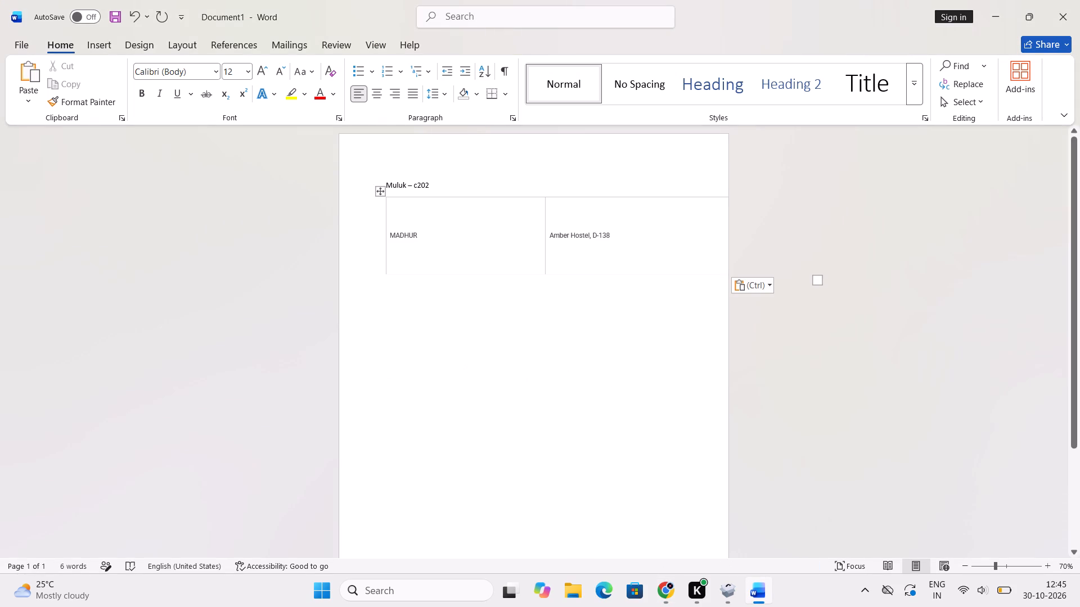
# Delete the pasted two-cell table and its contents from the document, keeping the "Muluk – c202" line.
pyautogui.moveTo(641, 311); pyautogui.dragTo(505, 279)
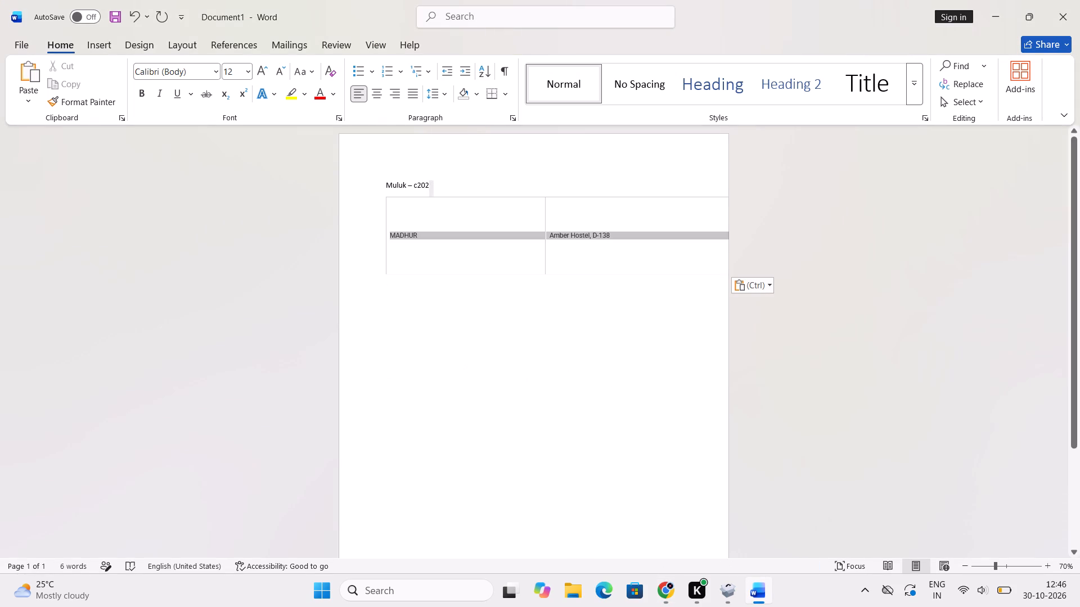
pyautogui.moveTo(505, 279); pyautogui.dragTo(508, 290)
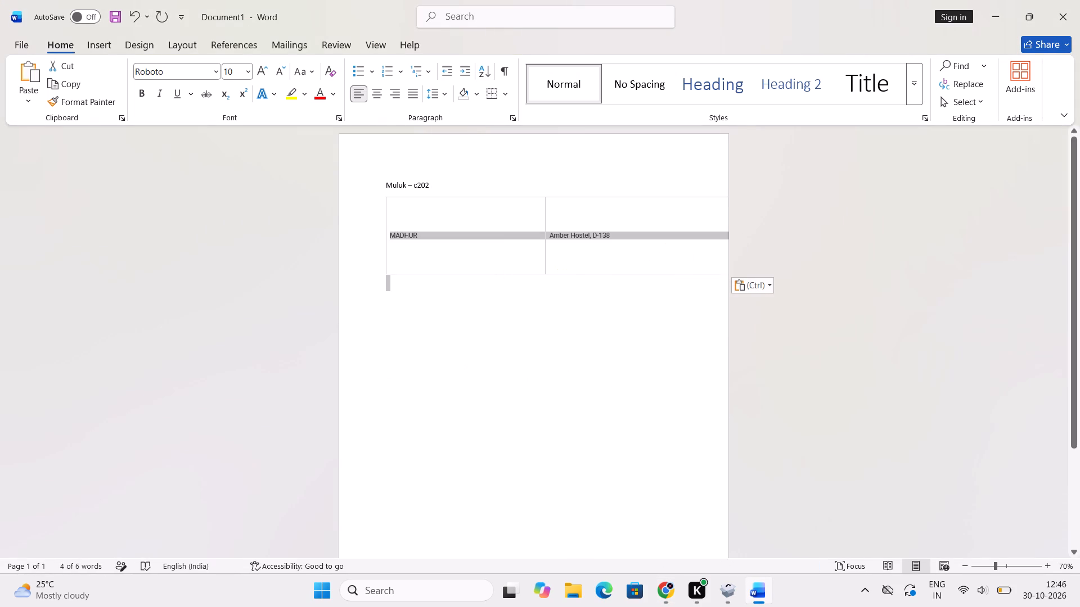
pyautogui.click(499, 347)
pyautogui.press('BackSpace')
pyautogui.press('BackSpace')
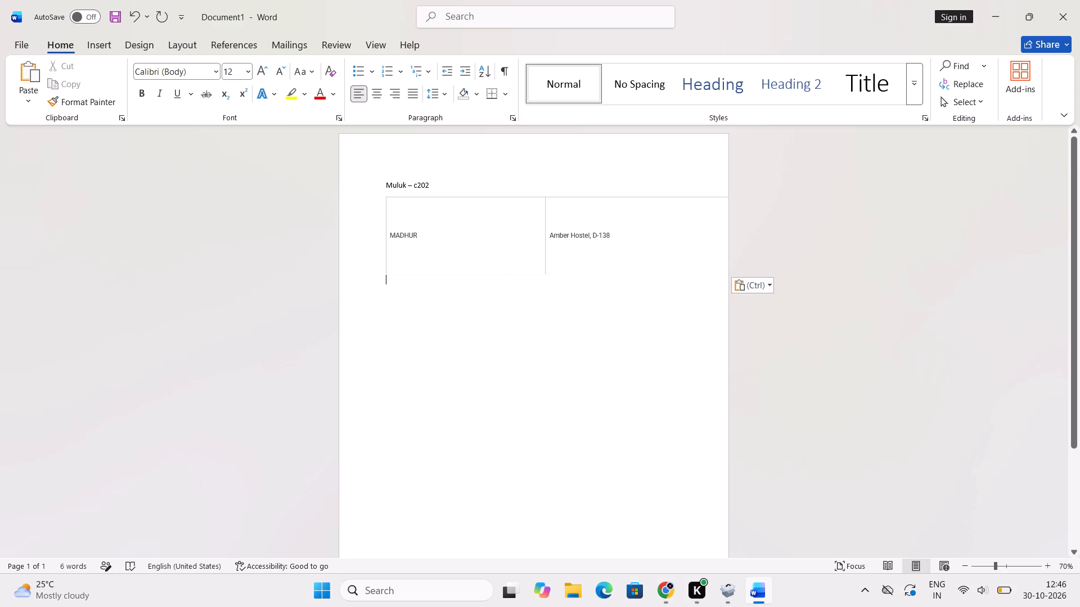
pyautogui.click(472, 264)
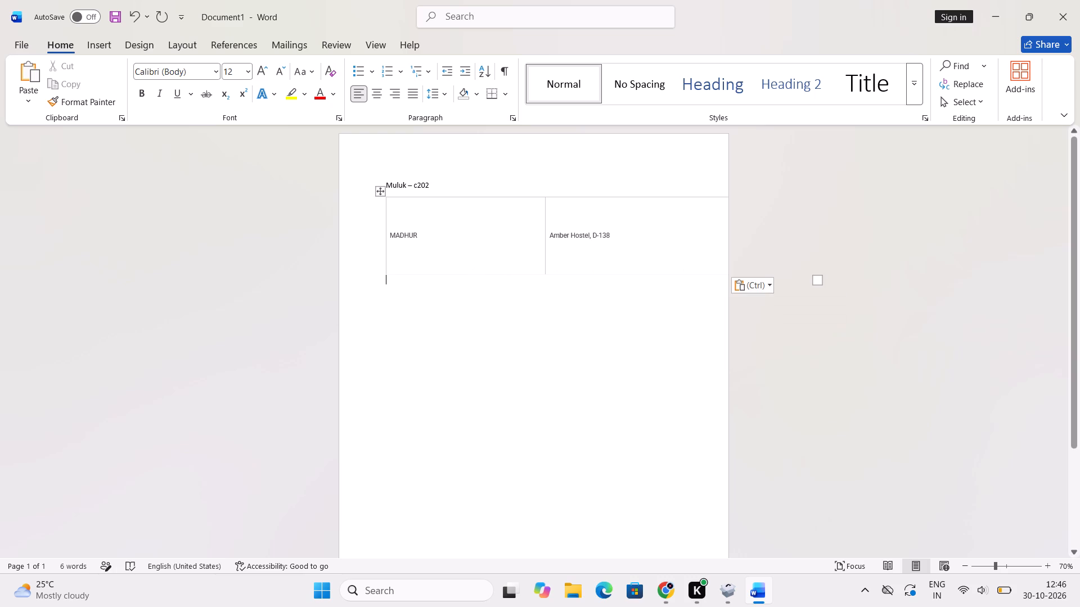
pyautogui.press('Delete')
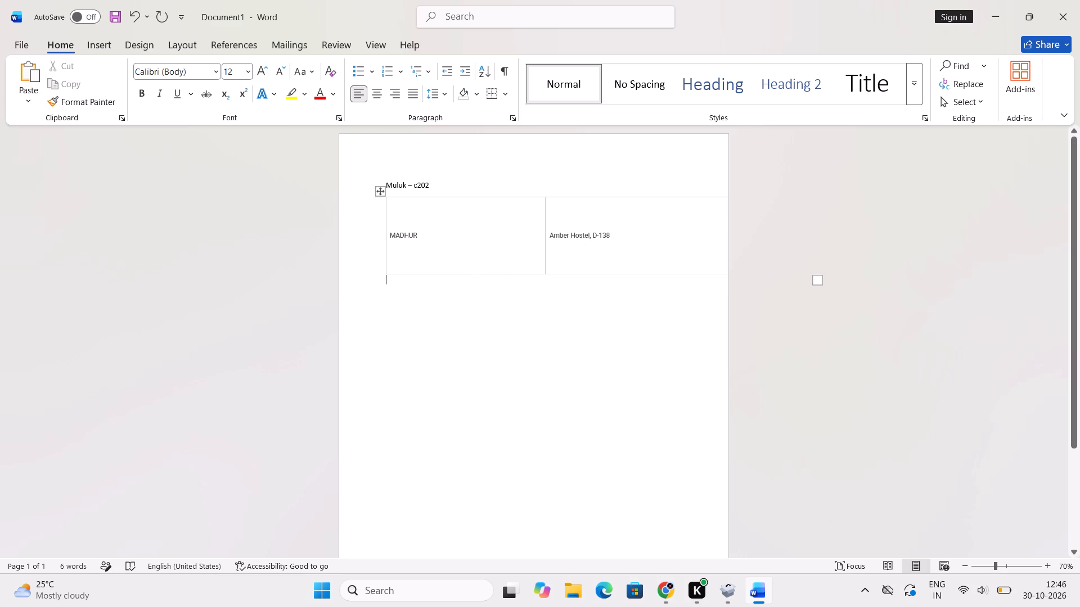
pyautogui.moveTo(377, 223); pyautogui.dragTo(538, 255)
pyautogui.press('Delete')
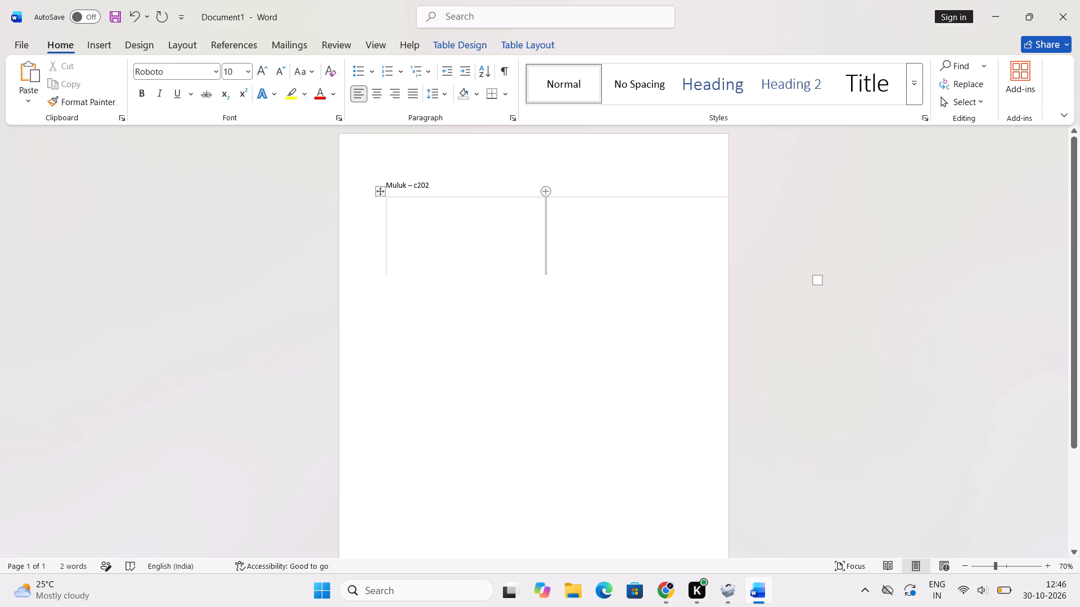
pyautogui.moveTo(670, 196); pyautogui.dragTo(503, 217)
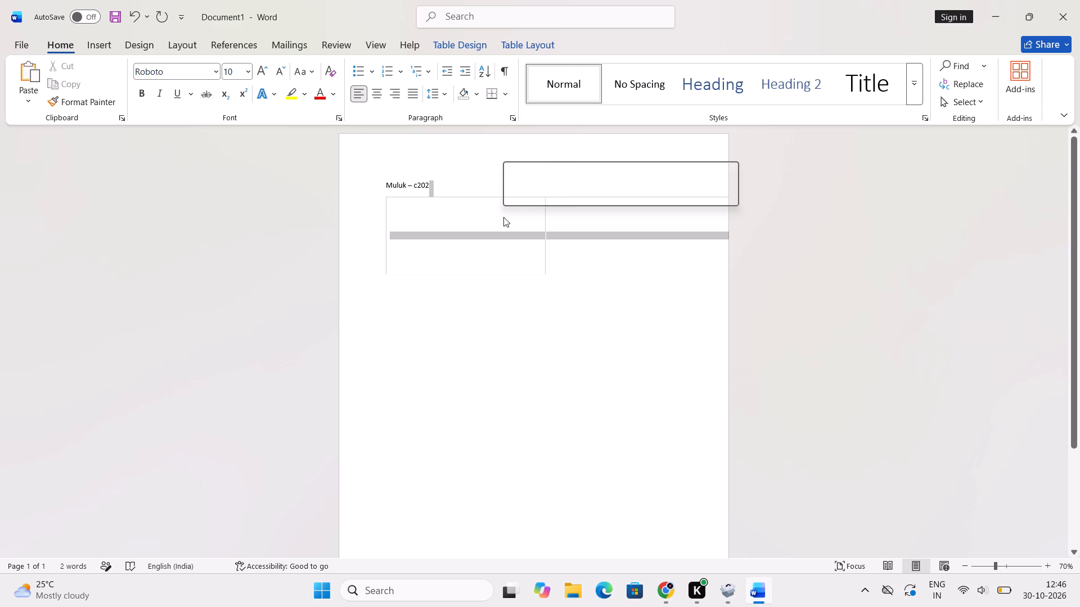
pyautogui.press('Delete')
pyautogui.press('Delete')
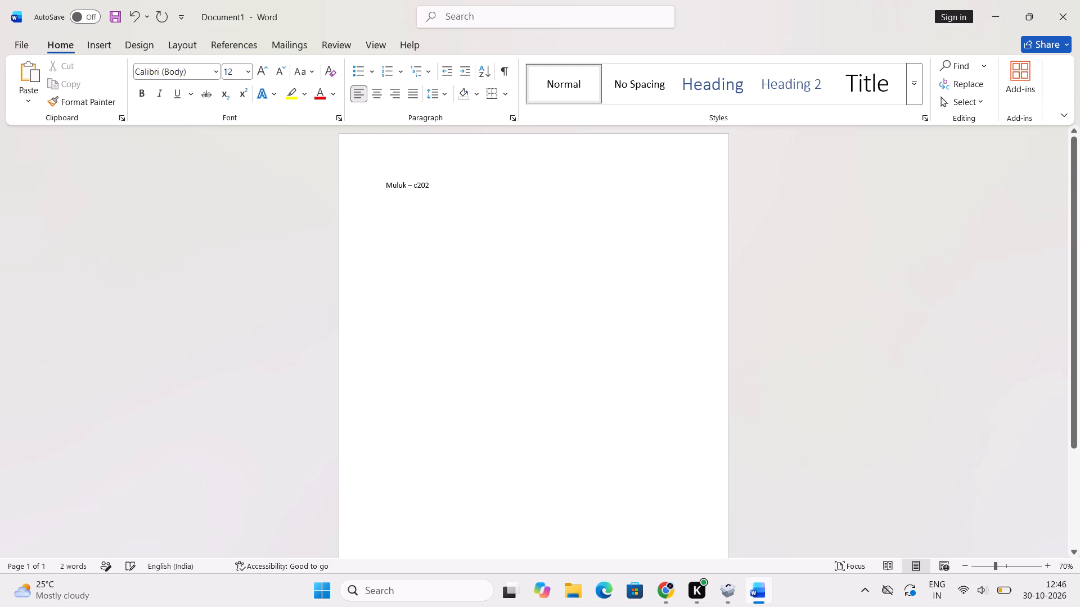
# Add a second line reading "Madhur - d138" below the Muluk entry.
pyautogui.press('Return')
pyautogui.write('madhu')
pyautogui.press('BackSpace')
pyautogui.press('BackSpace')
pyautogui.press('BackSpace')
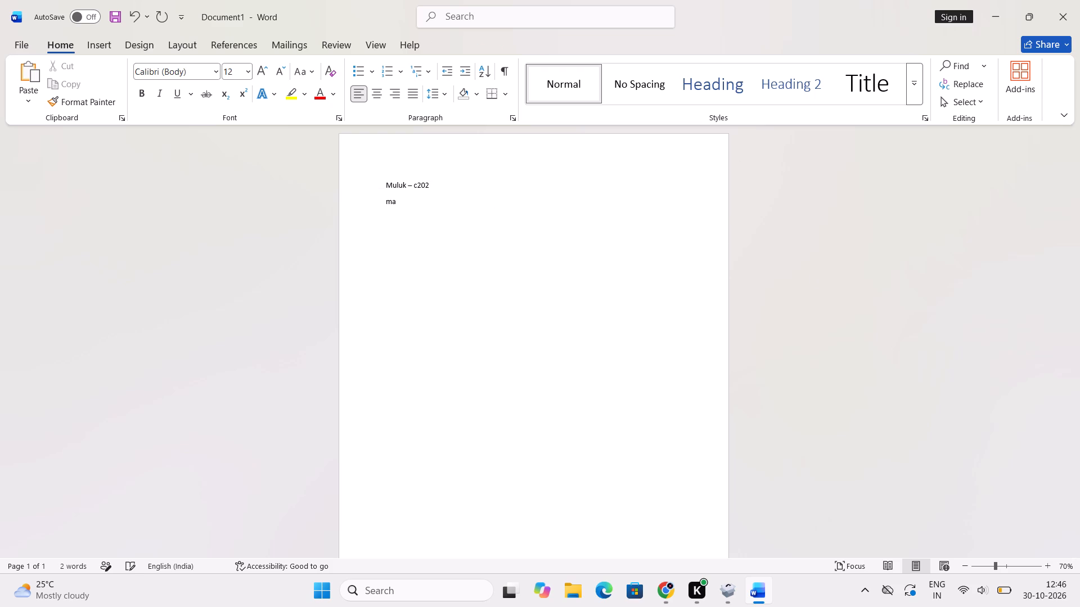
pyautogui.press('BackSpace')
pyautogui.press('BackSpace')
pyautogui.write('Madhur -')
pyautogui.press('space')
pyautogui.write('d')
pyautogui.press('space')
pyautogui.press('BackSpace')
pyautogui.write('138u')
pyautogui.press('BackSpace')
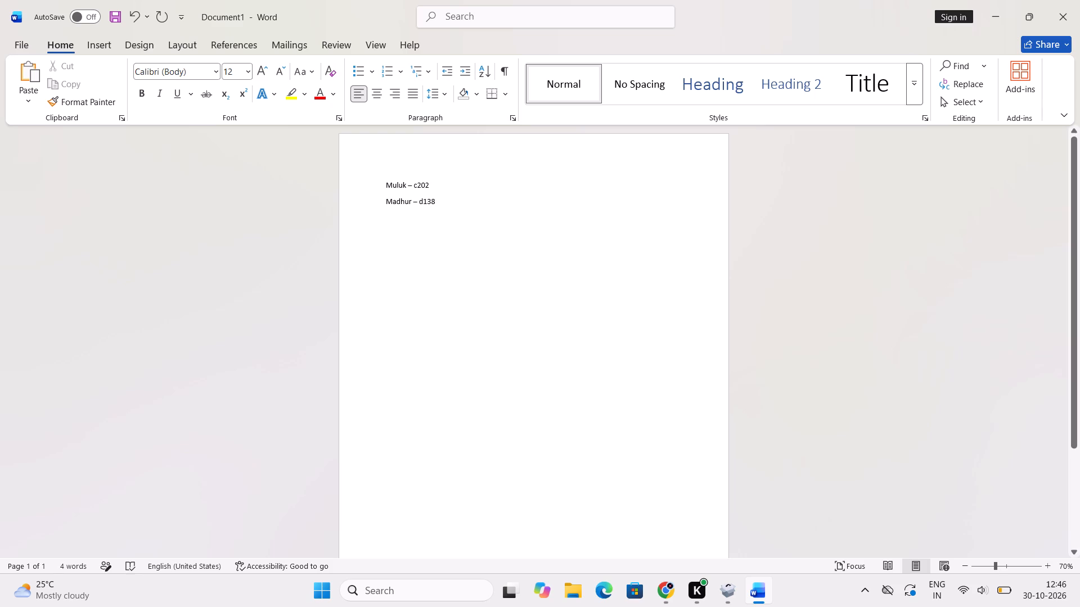
# Switch back to rishi.xlsx in Chrome and examine the names and hostel room entries in rows 15 to 27.
pyautogui.click(668, 606)
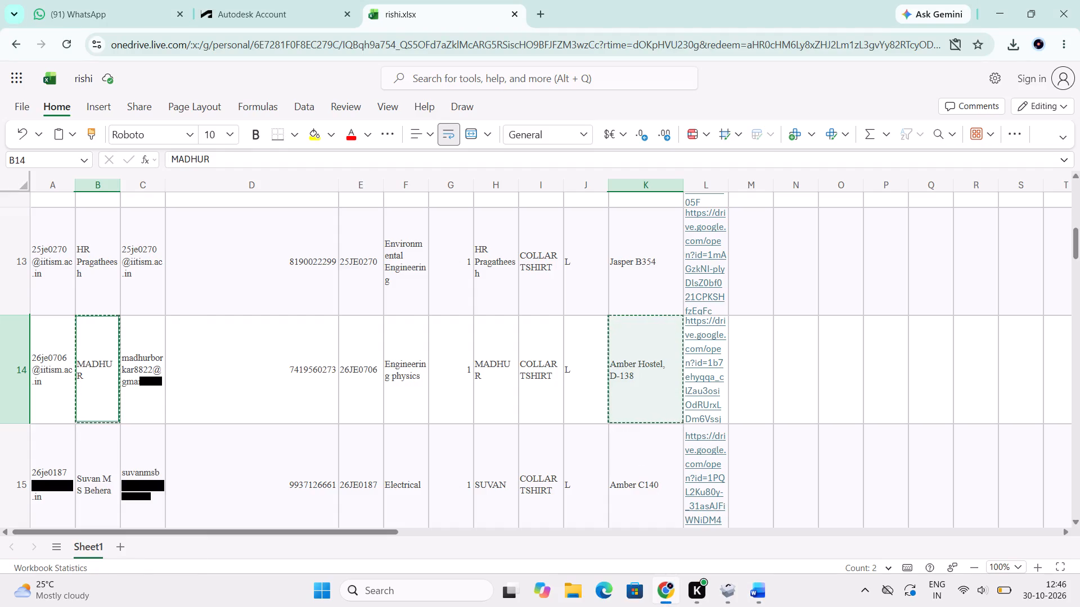
pyautogui.click(771, 97)
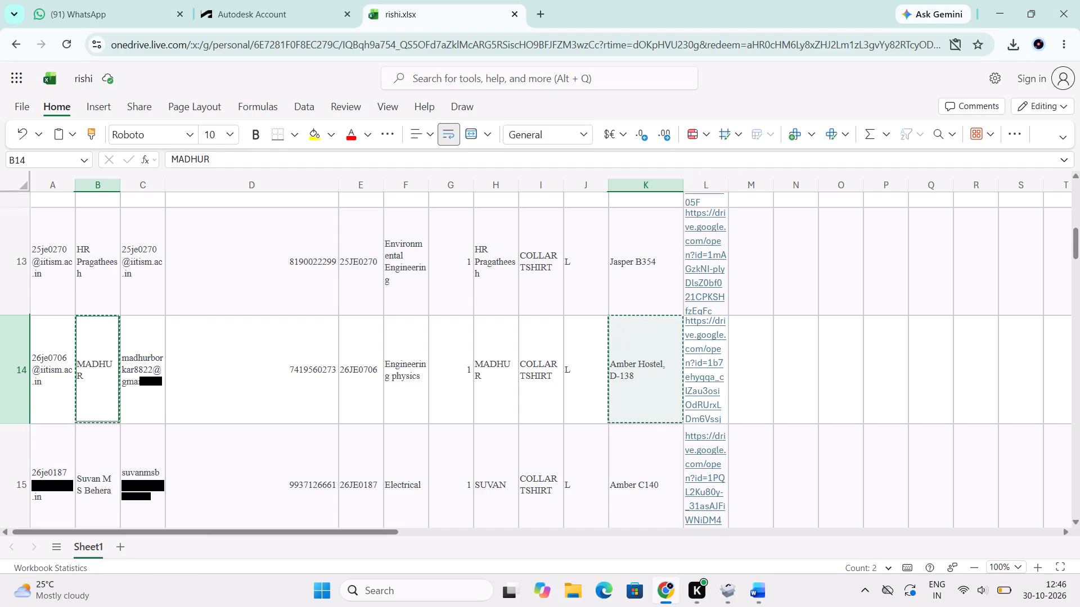
pyautogui.scroll(-4, 463, 312)
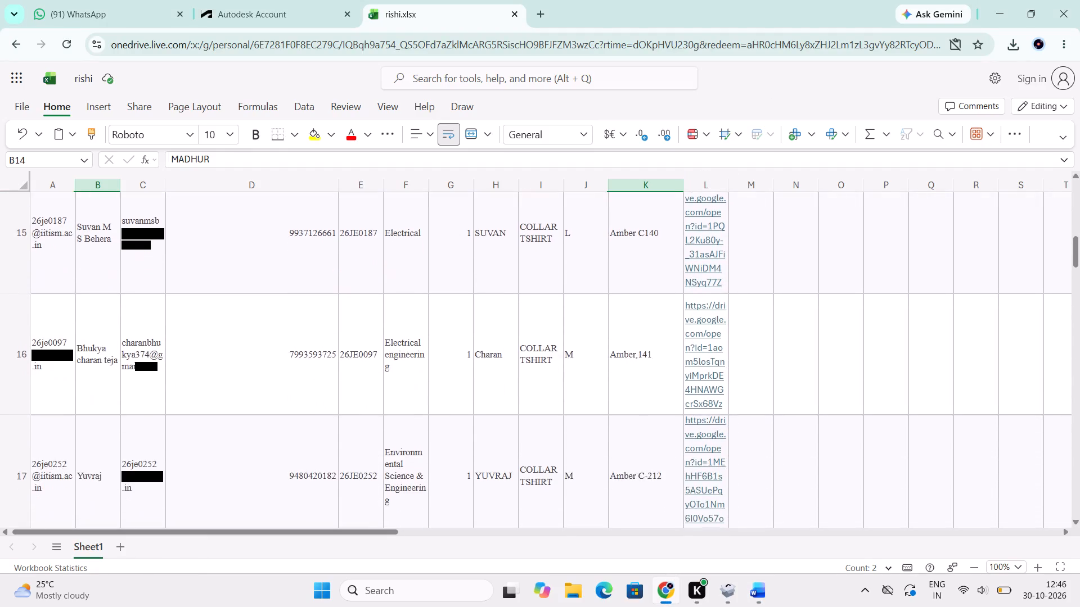
pyautogui.scroll(-3, 463, 312)
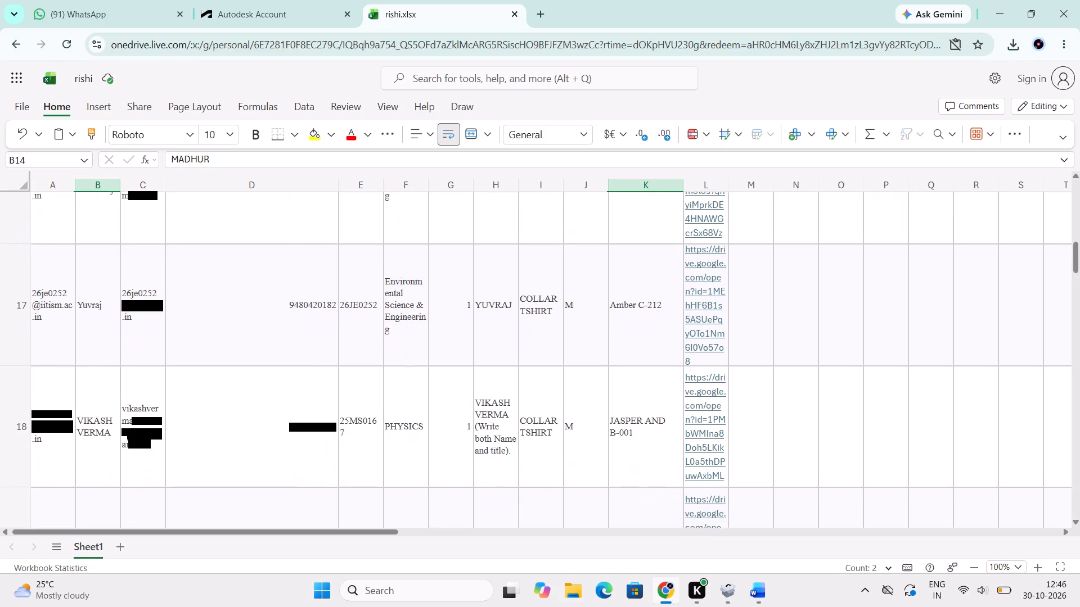
pyautogui.scroll(-3, 463, 312)
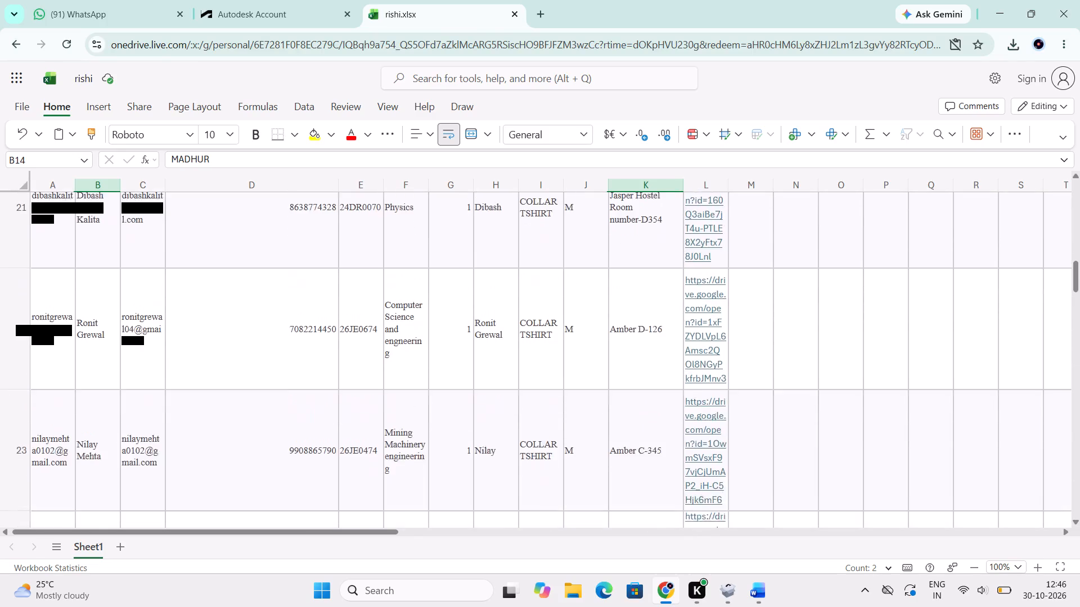
pyautogui.scroll(-2, 463, 312)
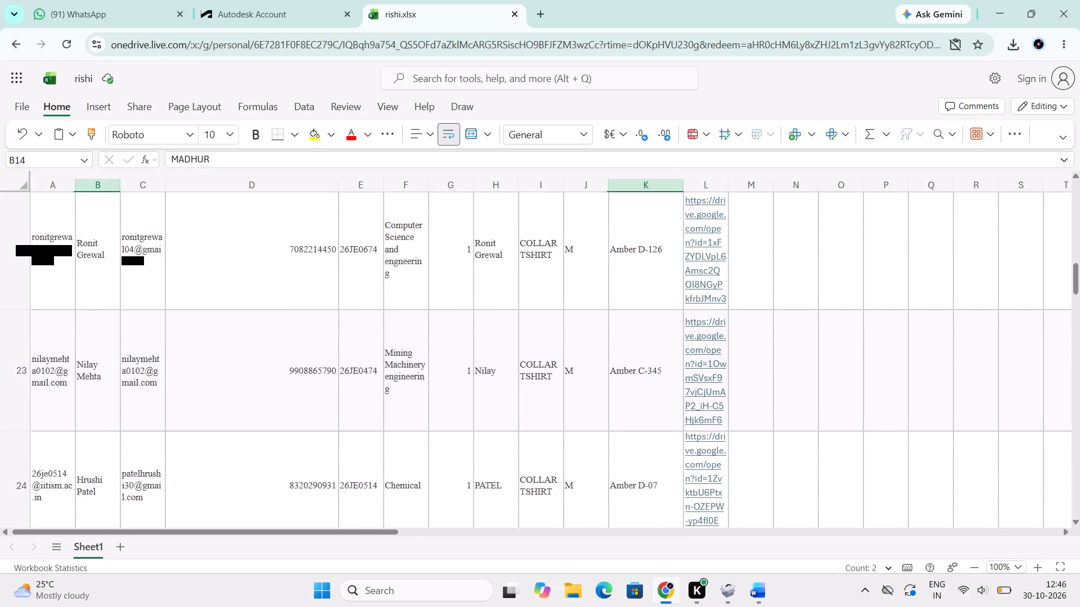
pyautogui.scroll(-1, 463, 312)
pyautogui.scroll(2, 463, 312)
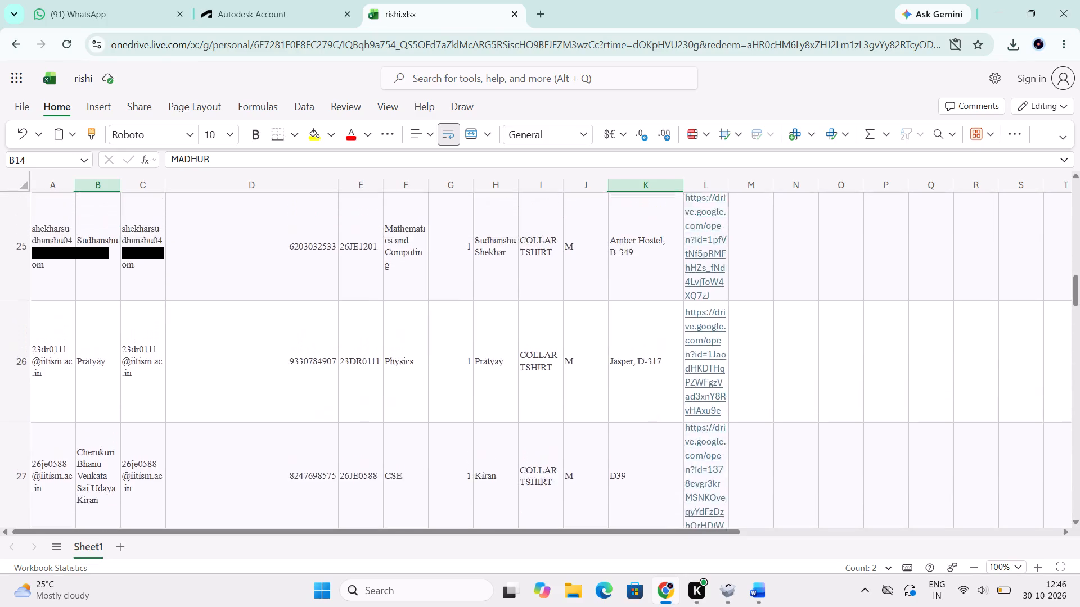
pyautogui.scroll(6, 463, 312)
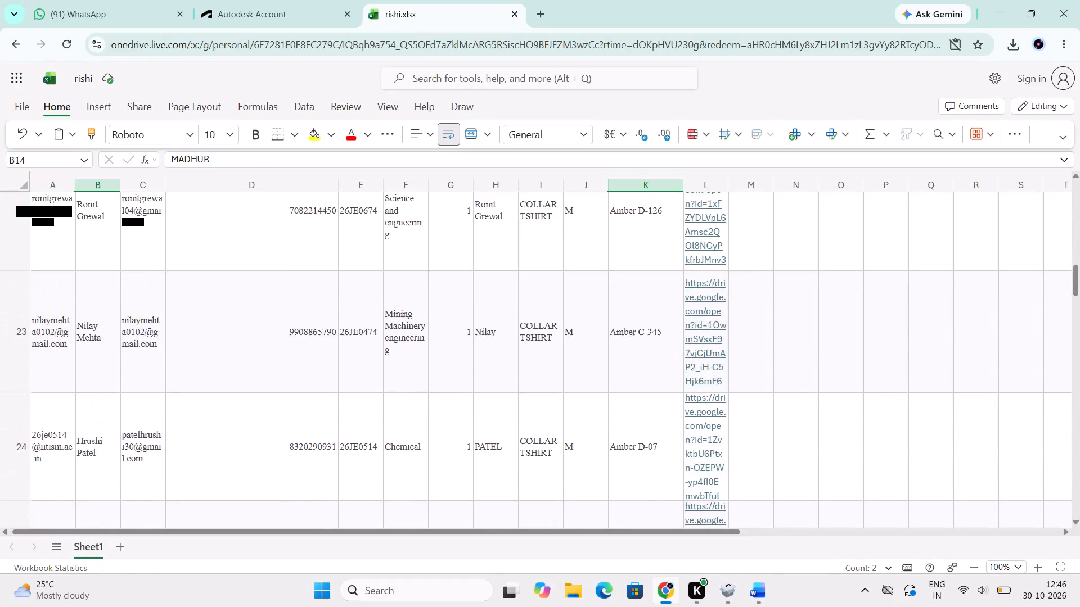
pyautogui.scroll(1, 463, 312)
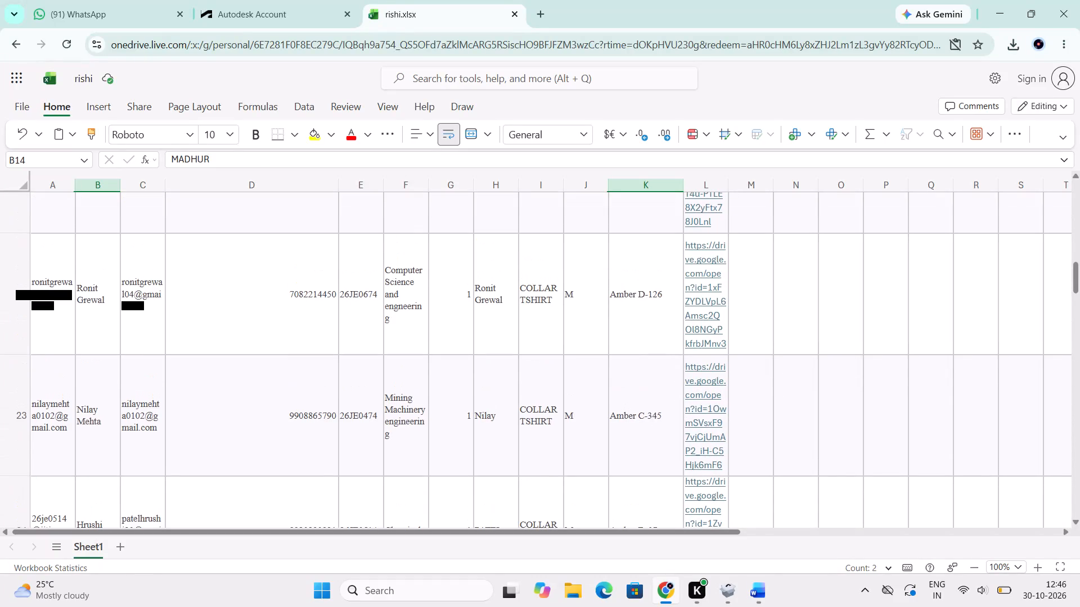
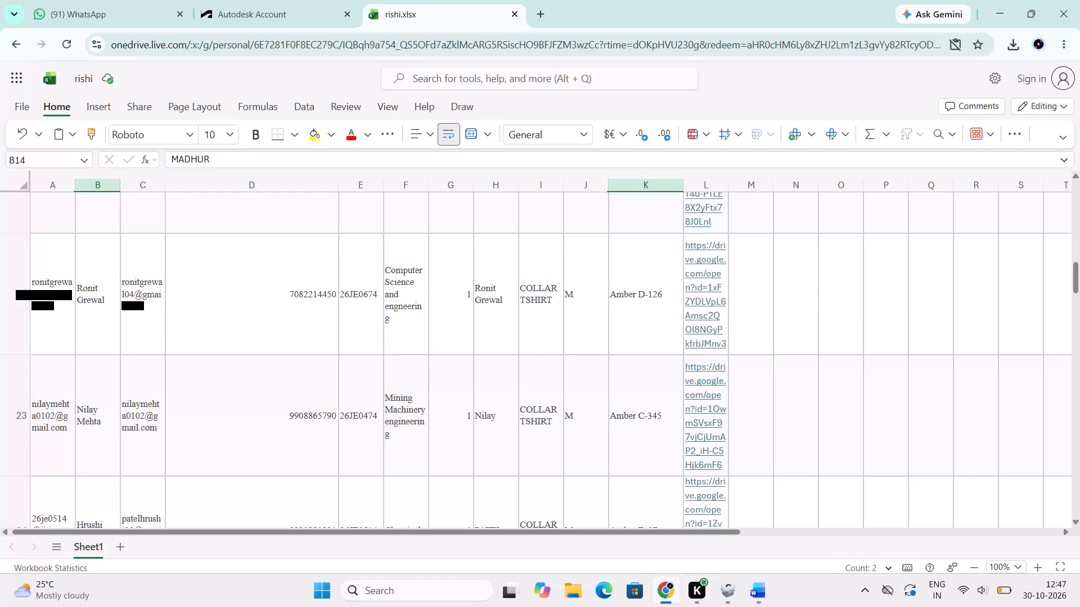
# Examine the names and hostel room entries in rows 22 to 32 of the sheet.
pyautogui.scroll(-1, 310, 317)
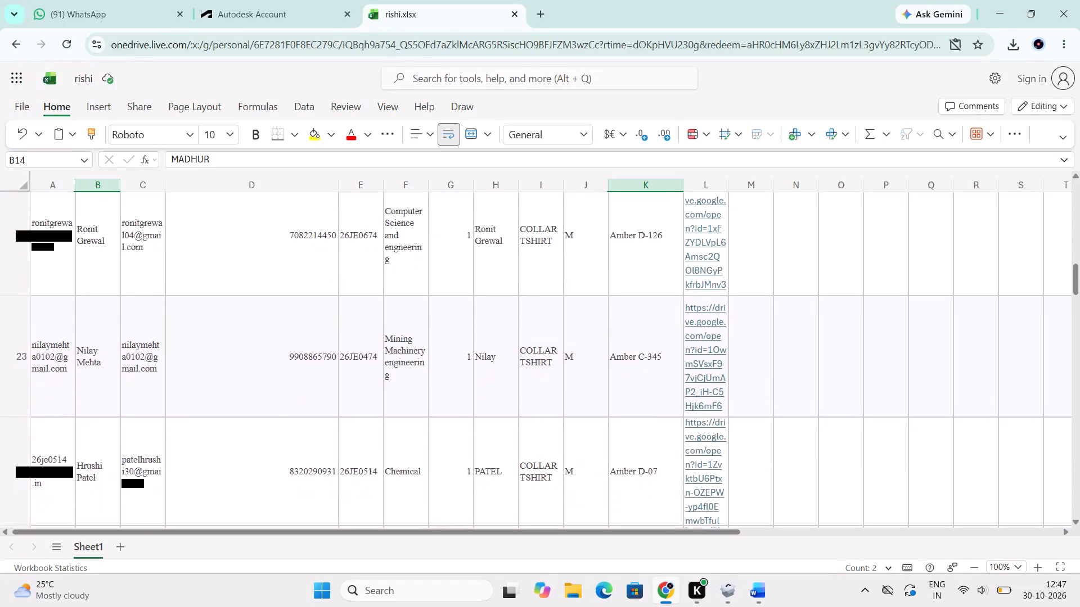
pyautogui.scroll(-4, 310, 317)
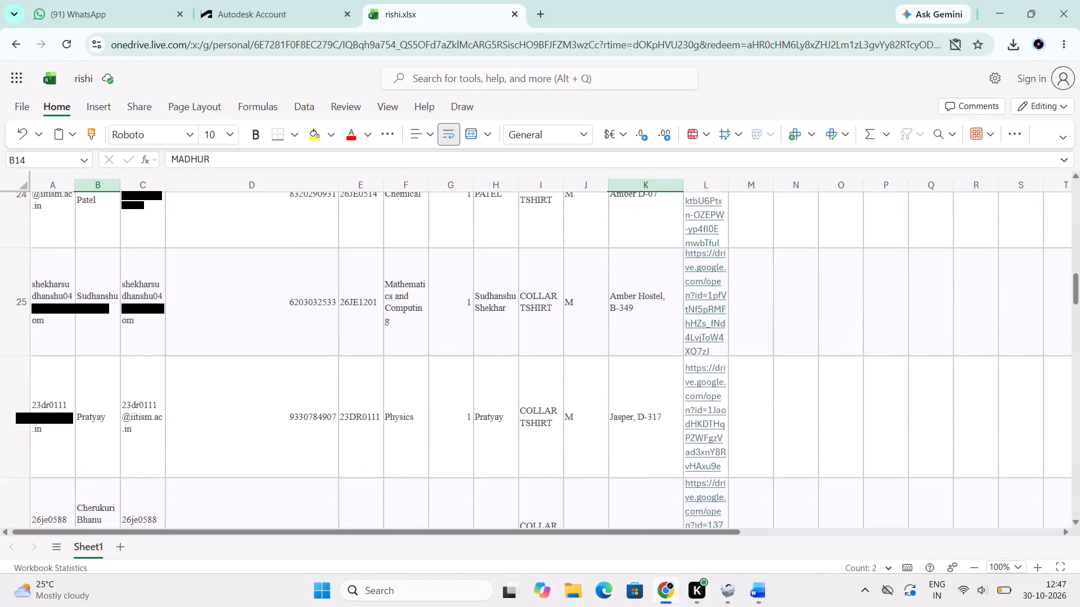
pyautogui.scroll(-3, 310, 317)
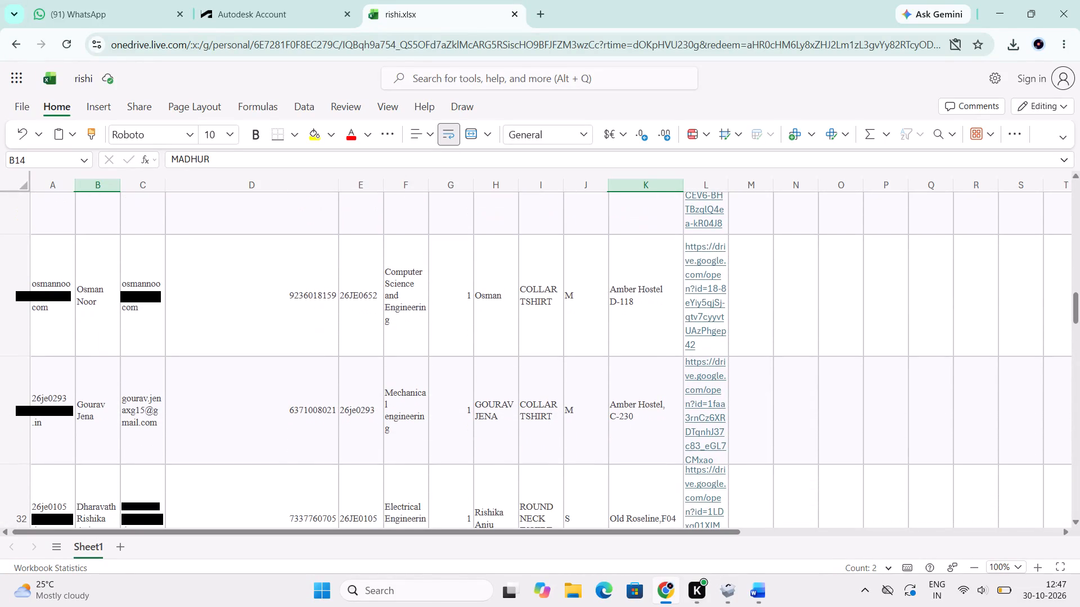
# Search the sheet for "M", step through several matches, and close the search.
pyautogui.hotkey('ctrl', 'f')
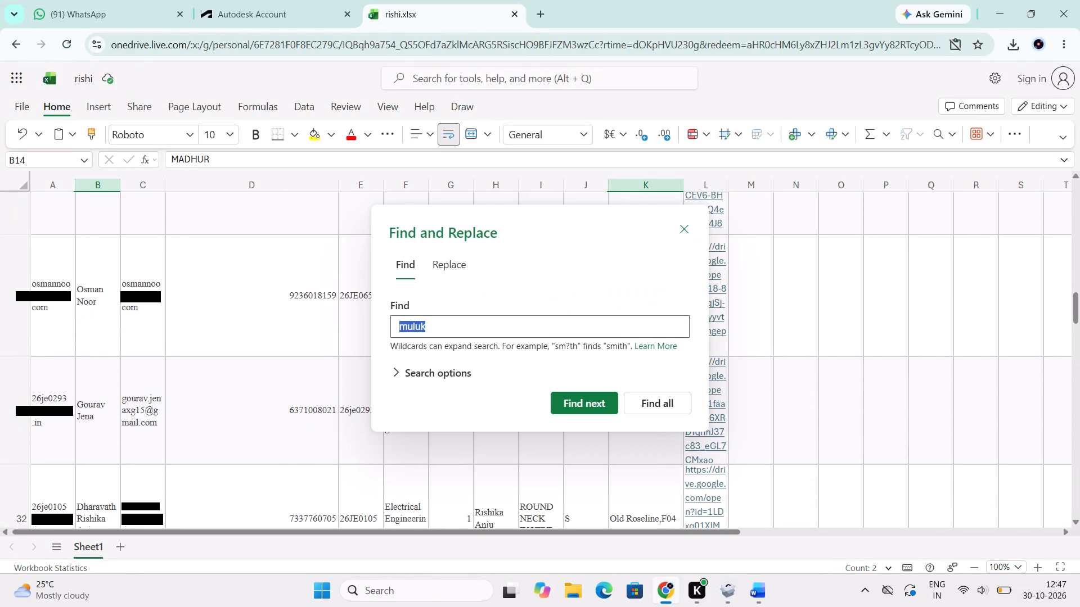
pyautogui.hotkey('shift', 'm')
pyautogui.press('Return')
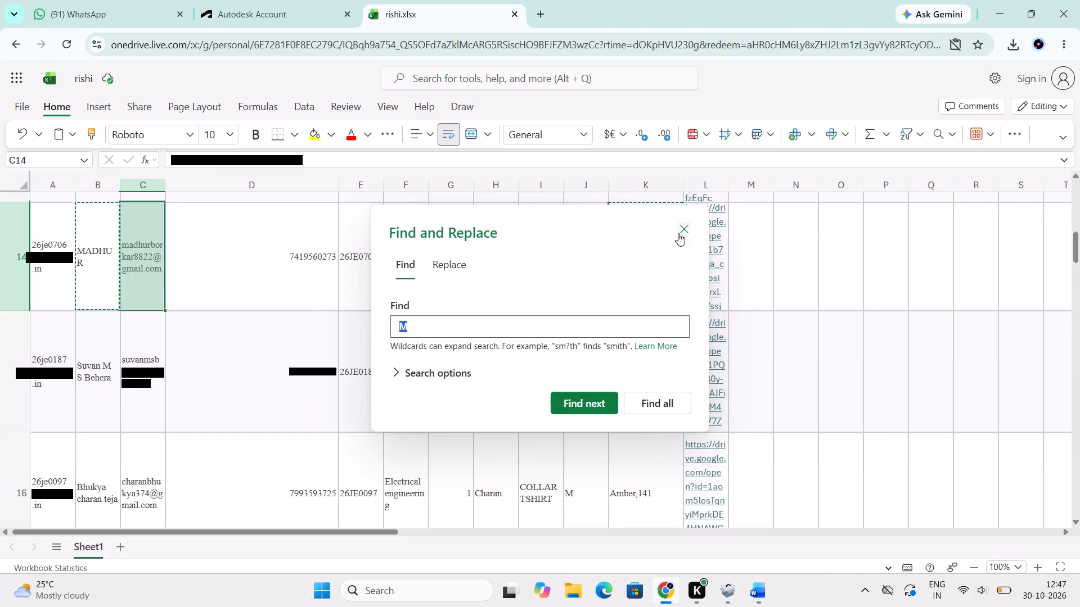
pyautogui.click(596, 400)
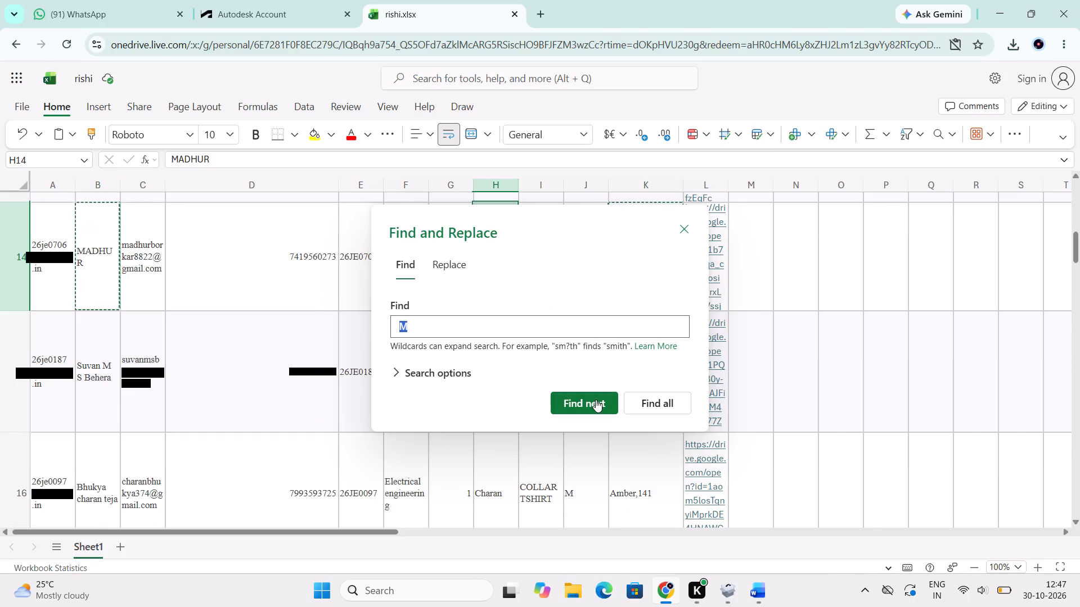
pyautogui.click(596, 400)
pyautogui.click(596, 400)
pyautogui.click(596, 400)
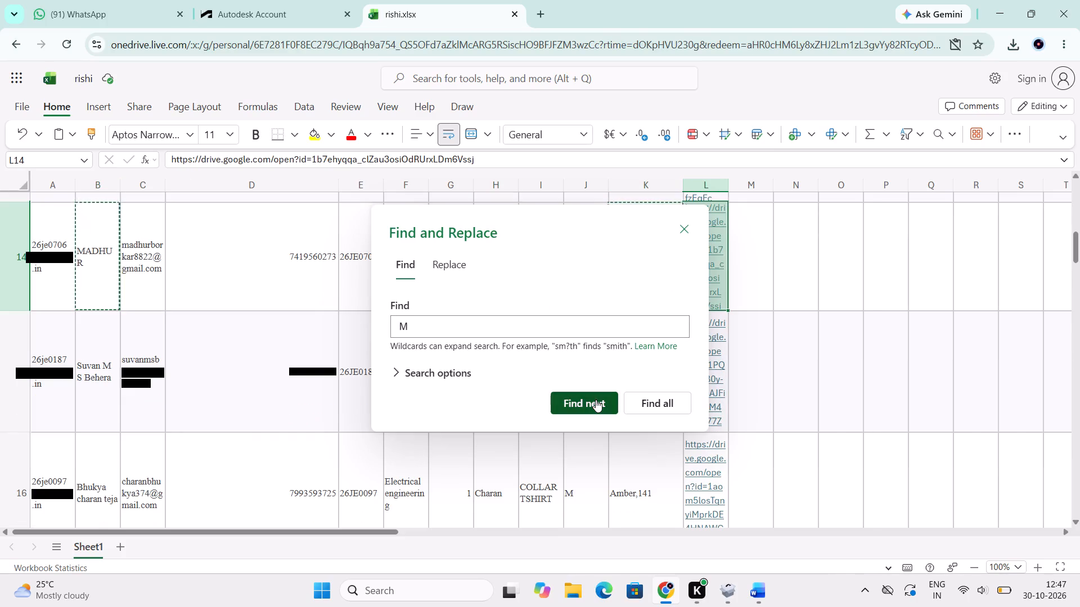
pyautogui.click(679, 238)
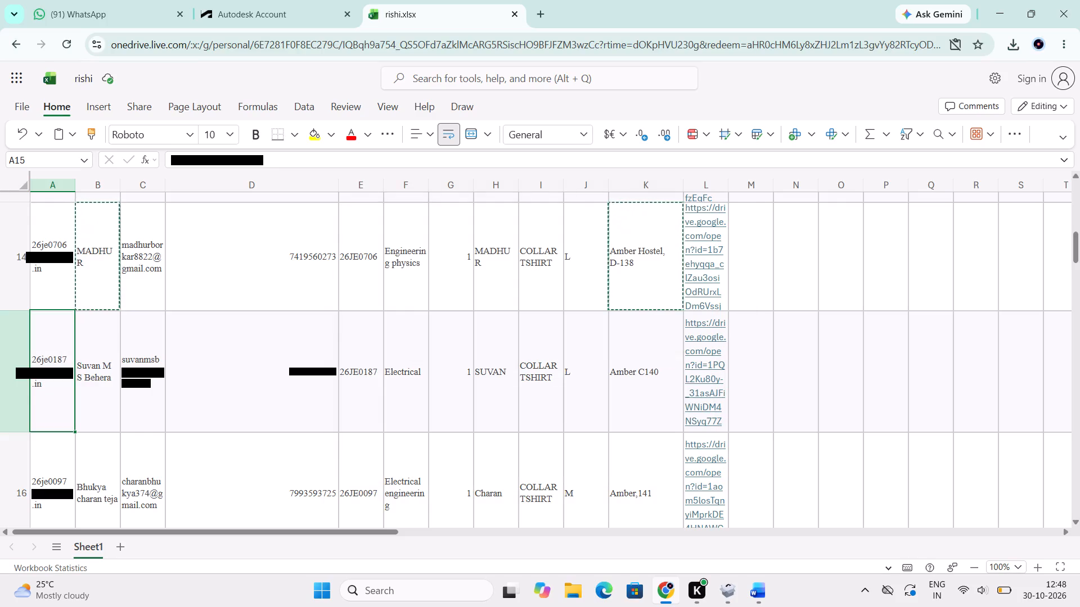
# Check the sheet's first entry in row 2, and in the Word document start a third line reading "Srimant - " below the Madhur entry.
pyautogui.scroll(16, 348, 354)
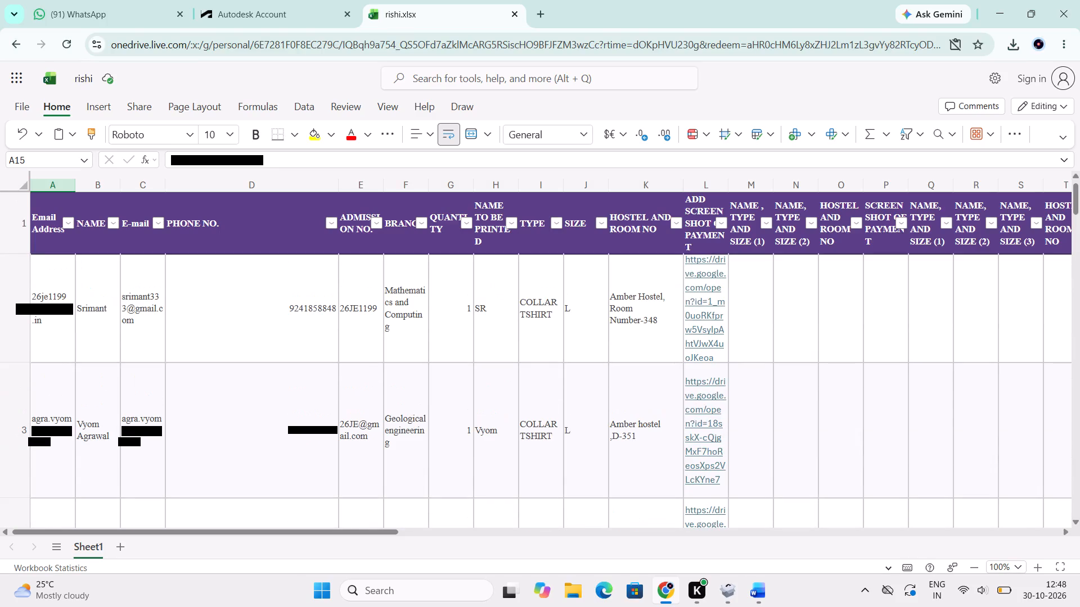
pyautogui.scroll(2, 348, 354)
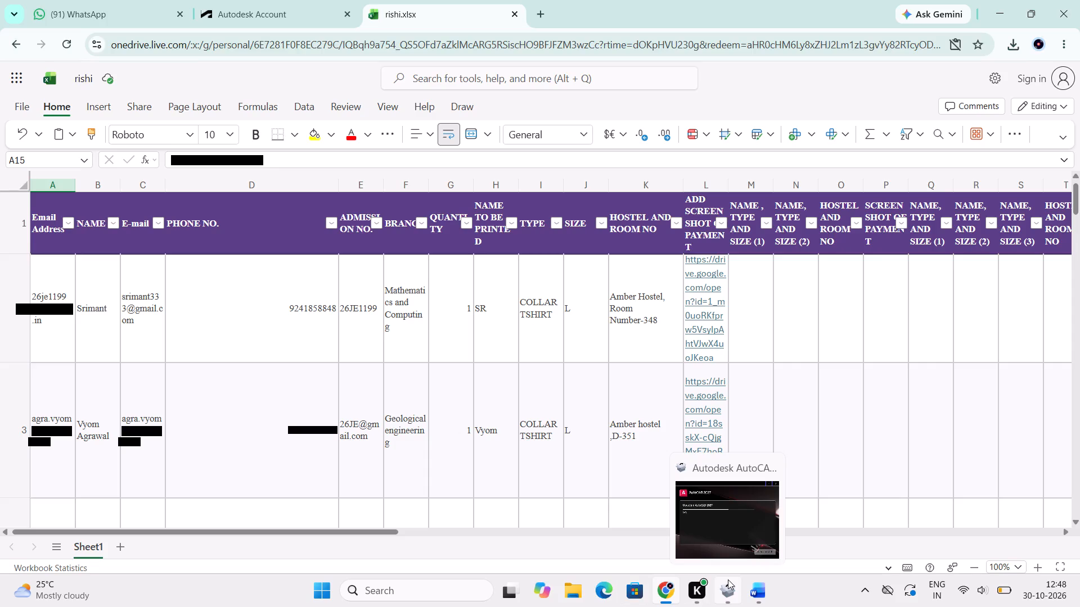
pyautogui.click(758, 592)
pyautogui.press('Return')
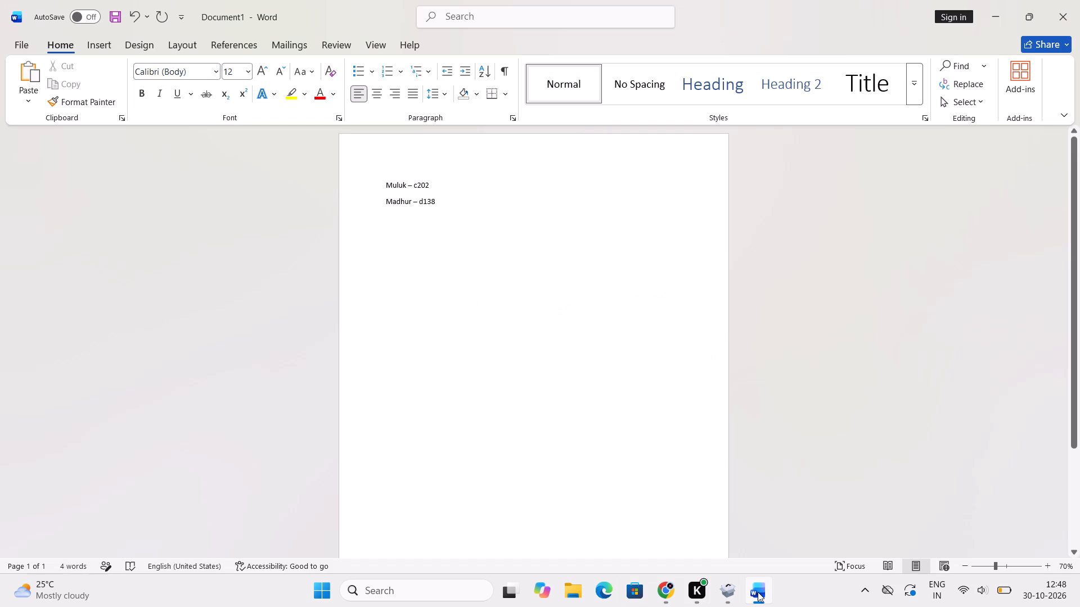
pyautogui.press('BackSpace')
pyautogui.press('Return')
pyautogui.write('Sti')
pyautogui.press('BackSpace')
pyautogui.press('BackSpace')
pyautogui.write('rimnt')
pyautogui.press('space')
pyautogui.press('BackSpace')
pyautogui.press('BackSpace')
pyautogui.press('BackSpace')
pyautogui.write('ant')
pyautogui.press('space')
pyautogui.write('-p')
pyautogui.press('space')
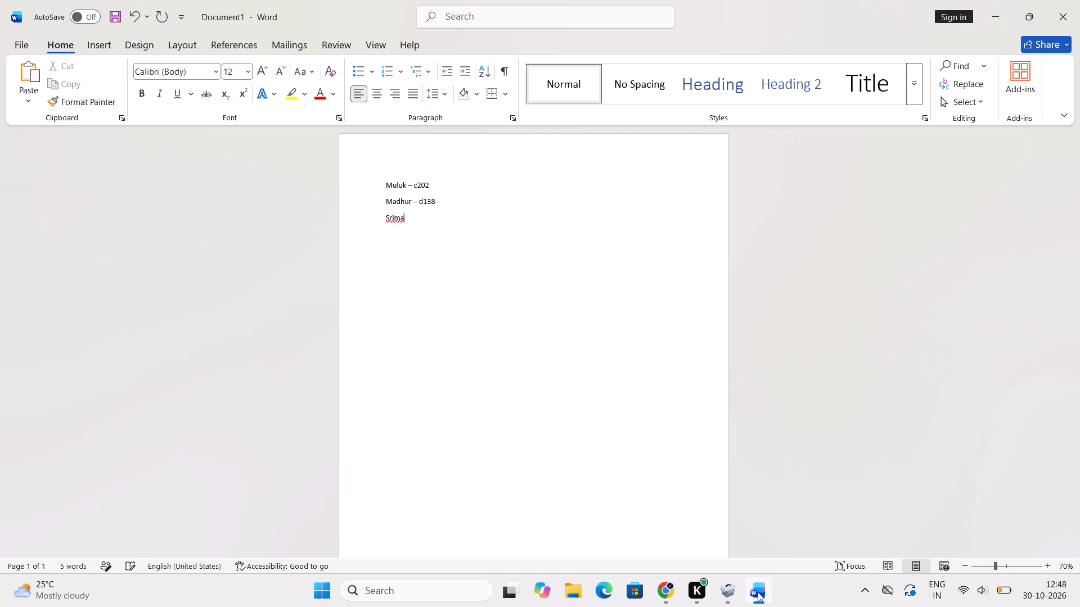
pyautogui.press('BackSpace')
pyautogui.press('BackSpace')
pyautogui.press('c')
pyautogui.press('BackSpace')
pyautogui.press('space')
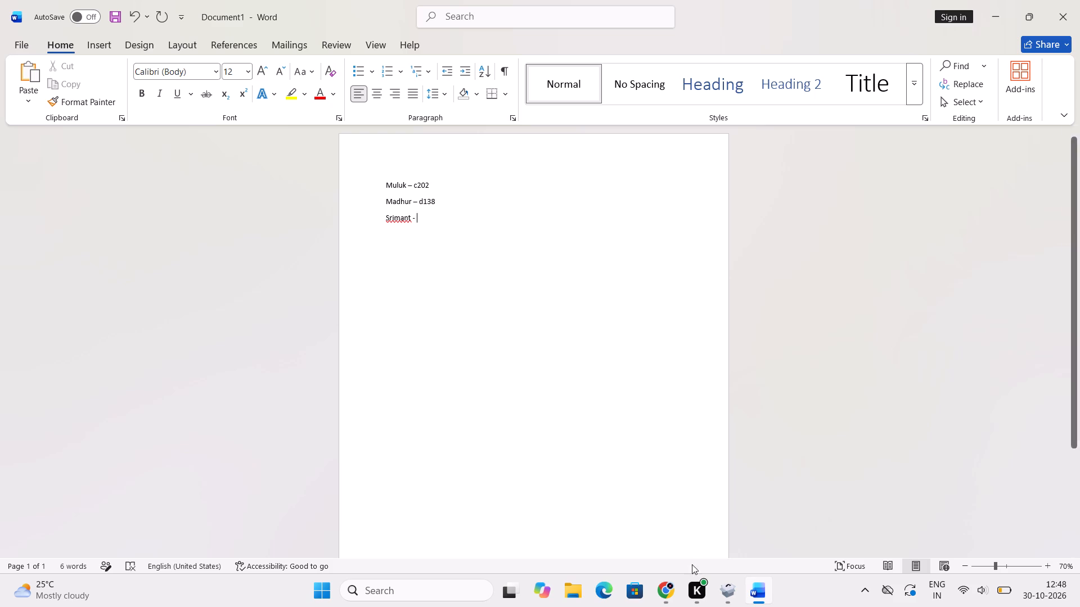
# Switch back to rishi.xlsx in Chrome to look up Srimant's hostel room number in row 2.
pyautogui.click(668, 579)
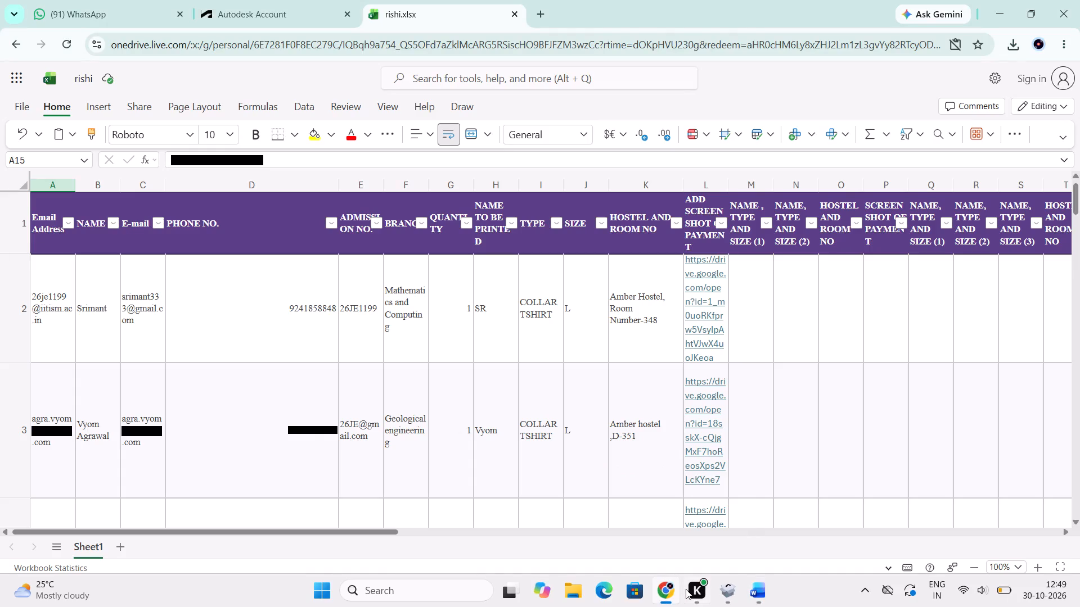
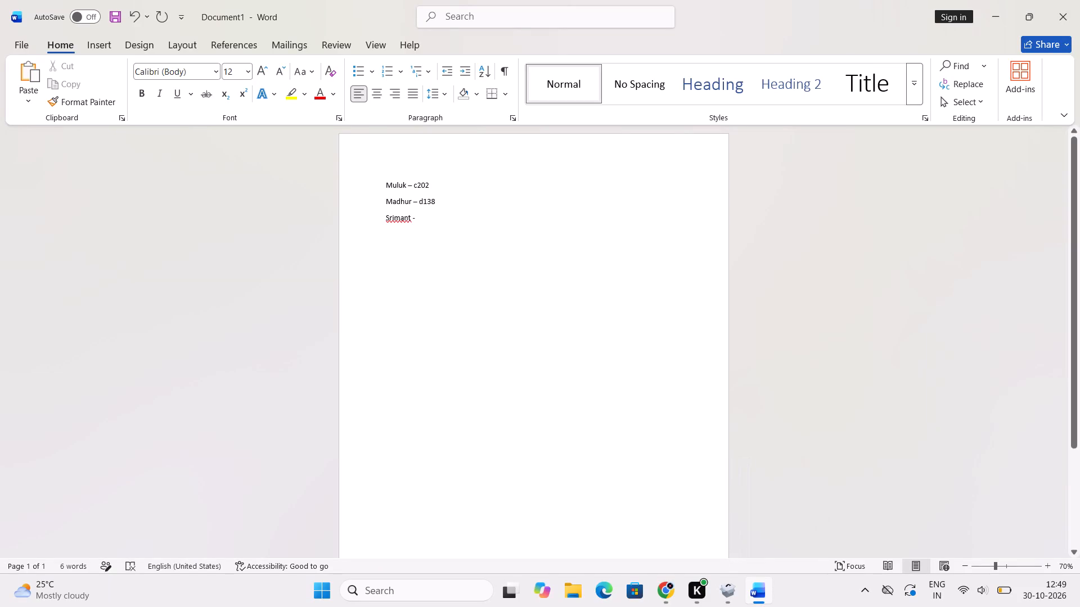
# Complete the Srimant line in the Word document with the room number b348.
pyautogui.press('b')
pyautogui.write('348')
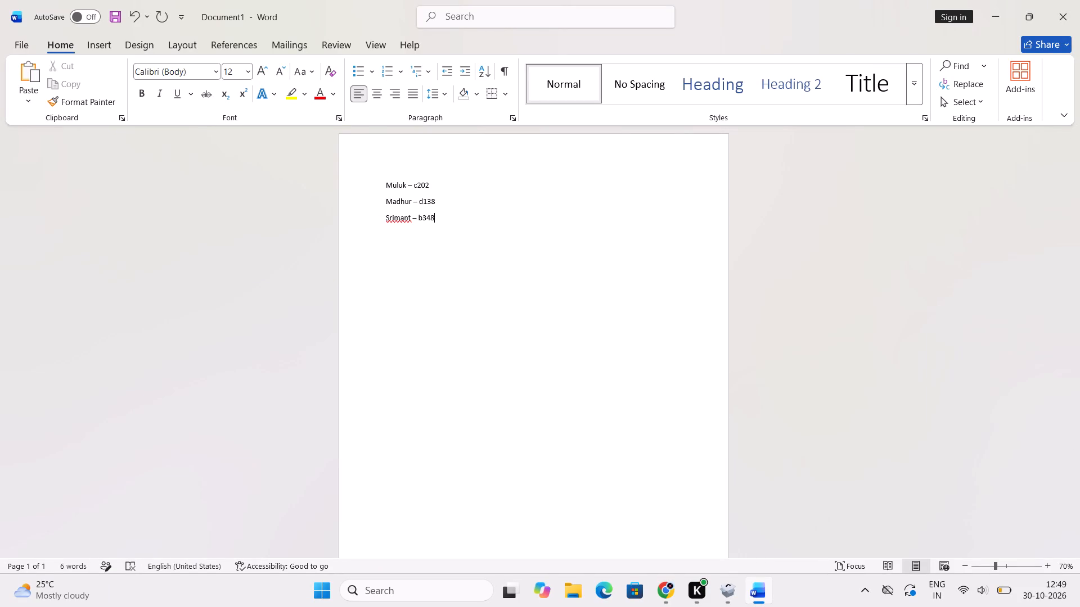
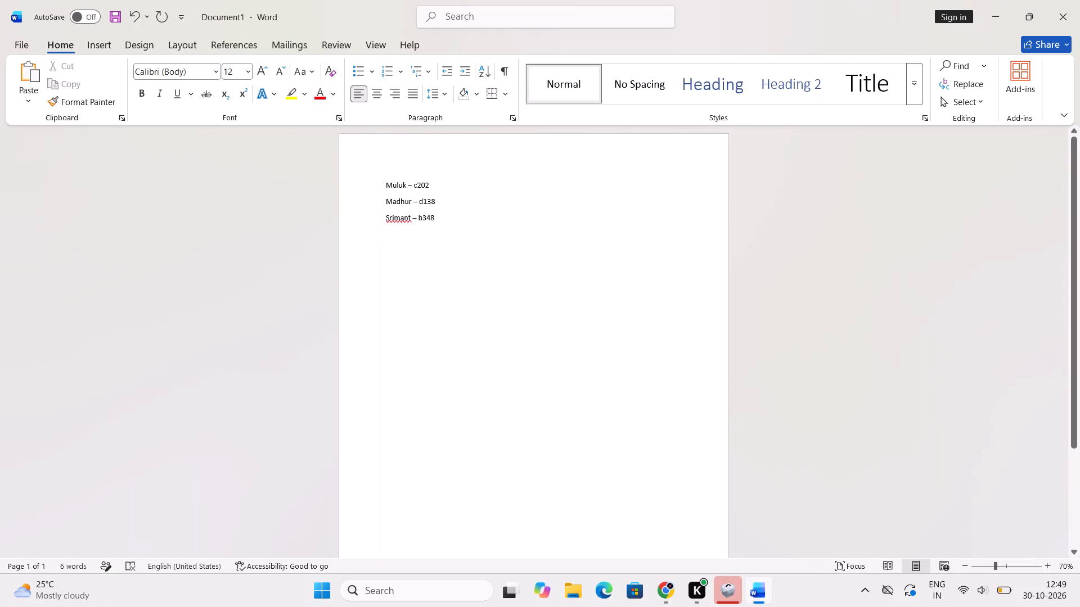
# Look up Vyom's room in rishi.xlsx and add the line "Vyom – d351" to the Word list, ending with a new line.
pyautogui.click(670, 588)
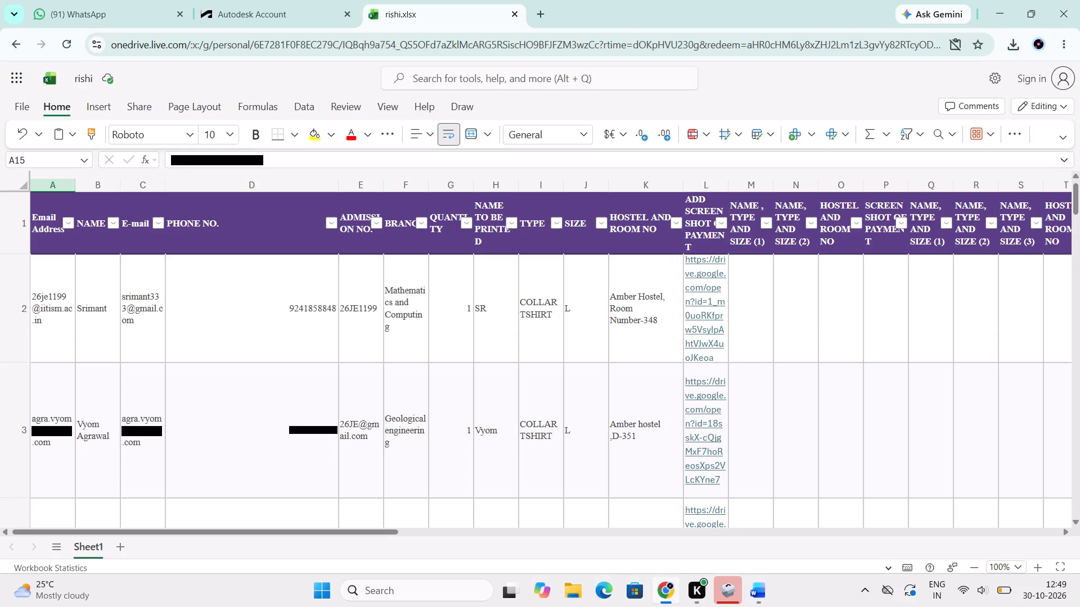
pyautogui.click(763, 594)
pyautogui.press('v')
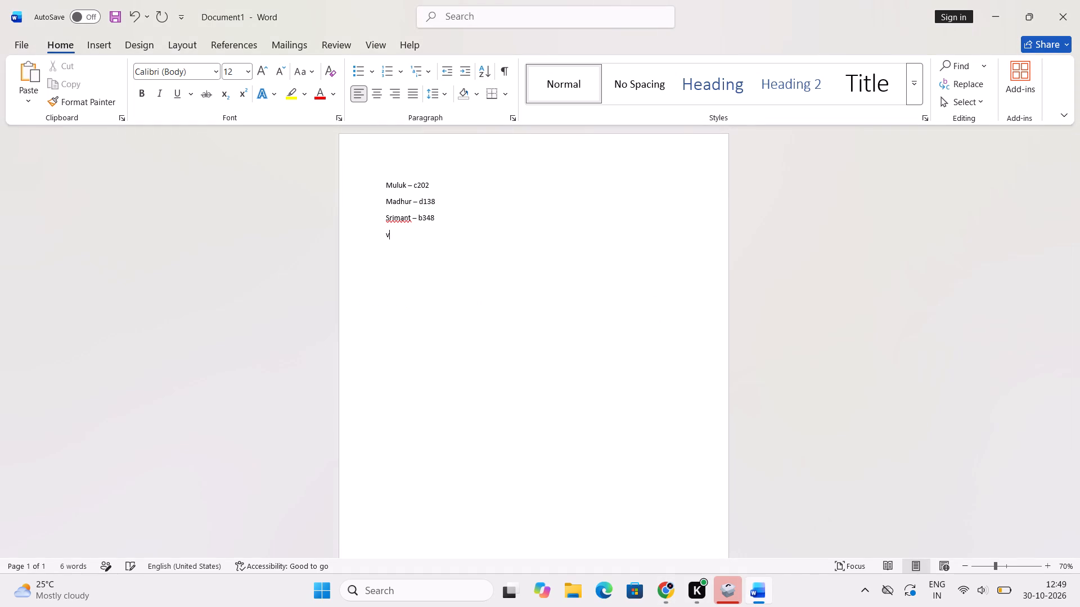
pyautogui.press('BackSpace')
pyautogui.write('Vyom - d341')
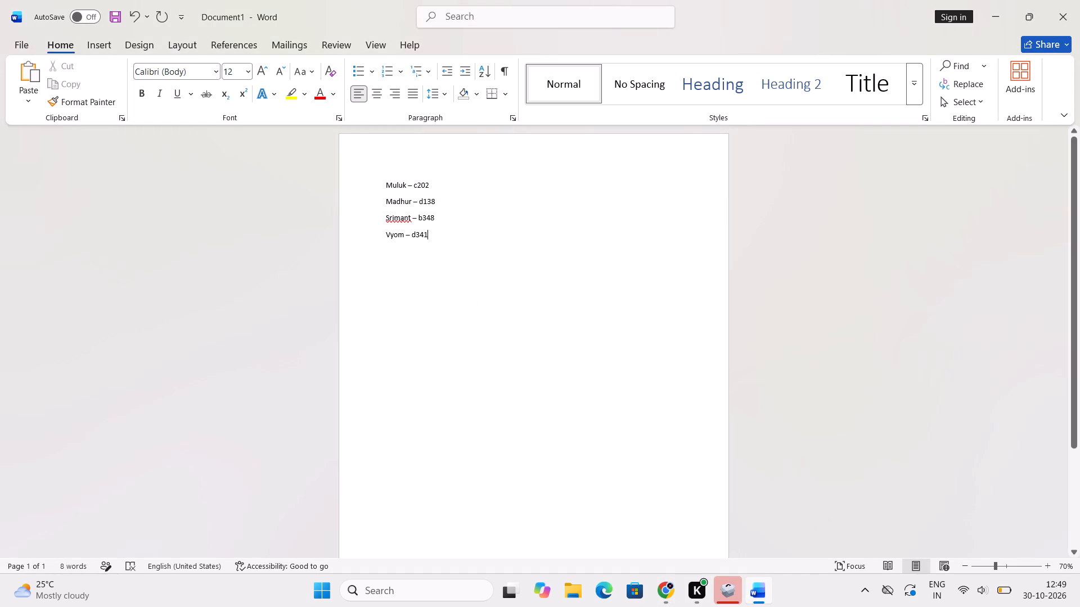
pyautogui.click(673, 590)
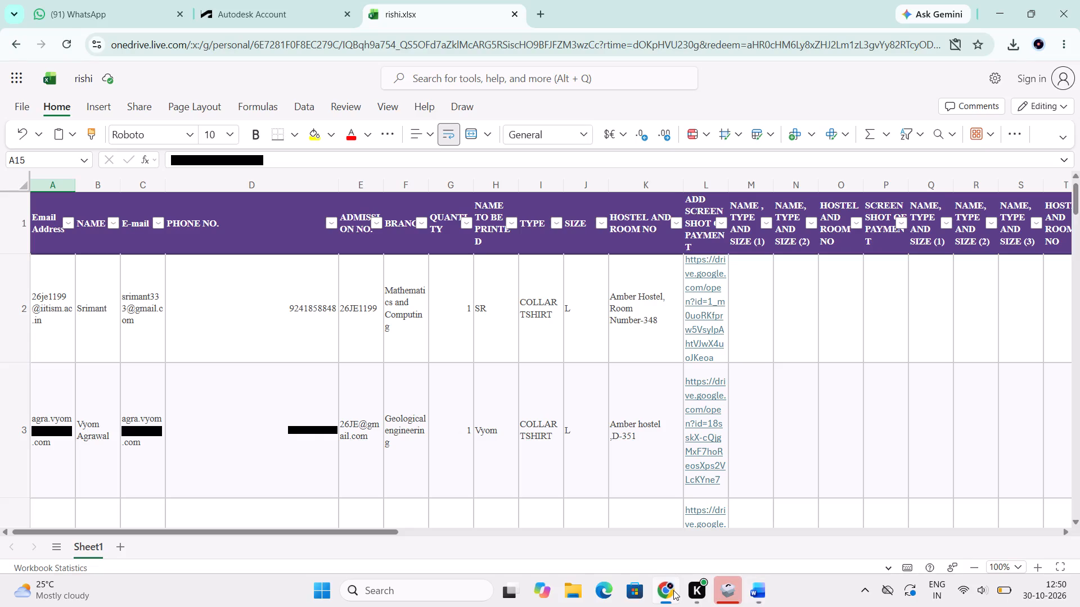
pyautogui.click(754, 606)
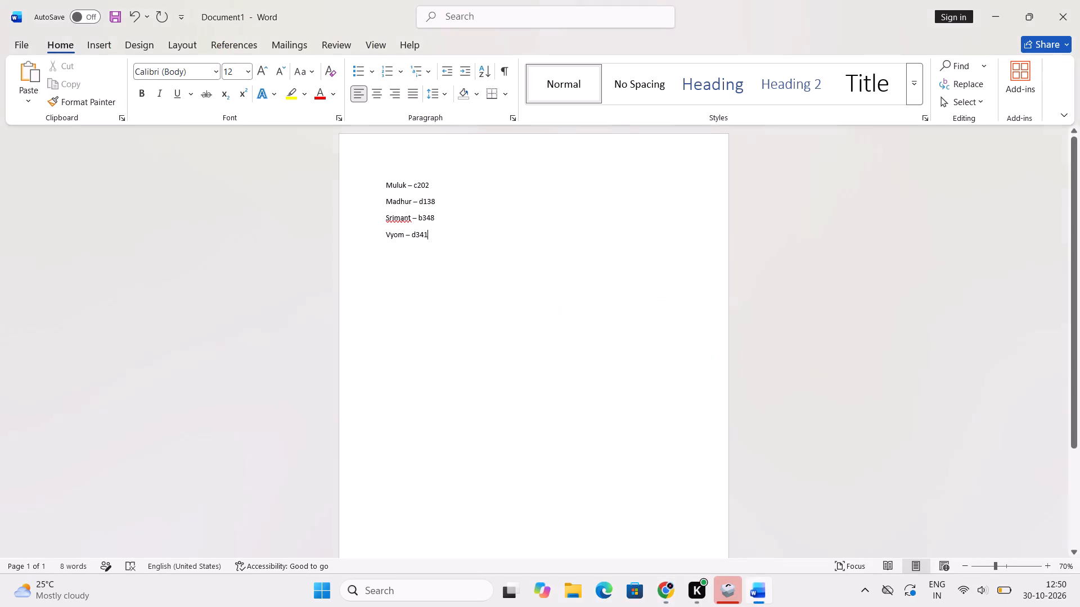
pyautogui.click(423, 235)
pyautogui.press('BackSpace')
pyautogui.press('5')
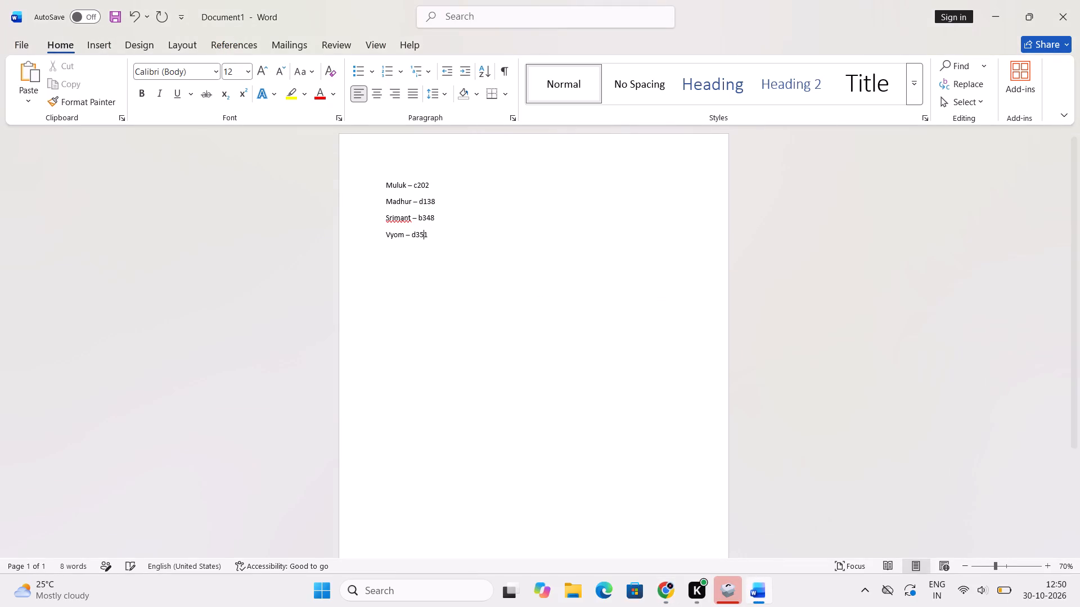
pyautogui.press('End')
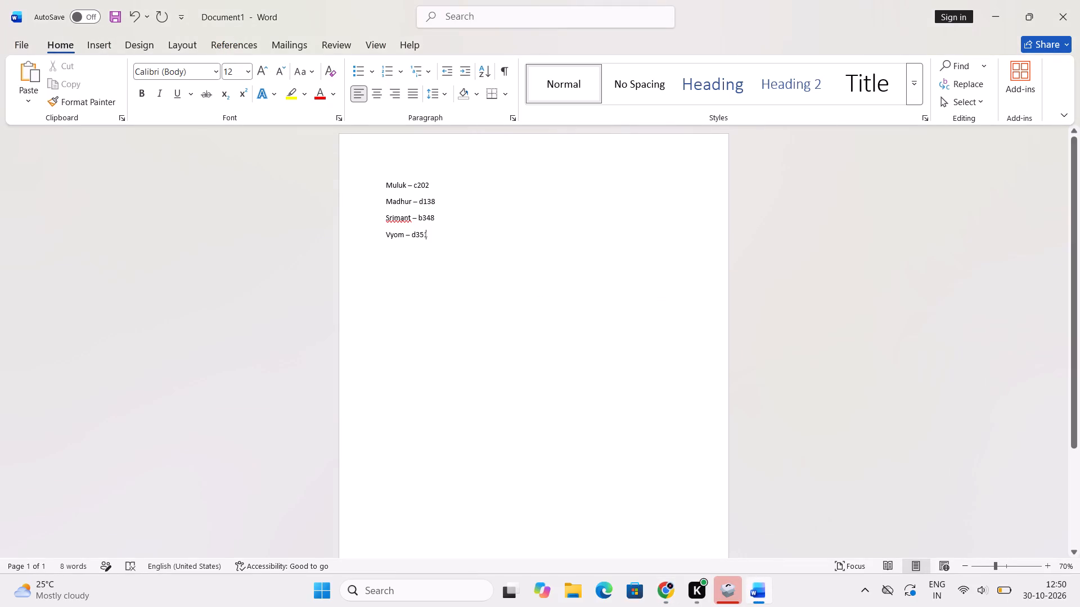
pyautogui.press('Return')
# Find the row 4 order in rishi.xlsx and start its line in the Word document with "Vijay -".
pyautogui.click(660, 587)
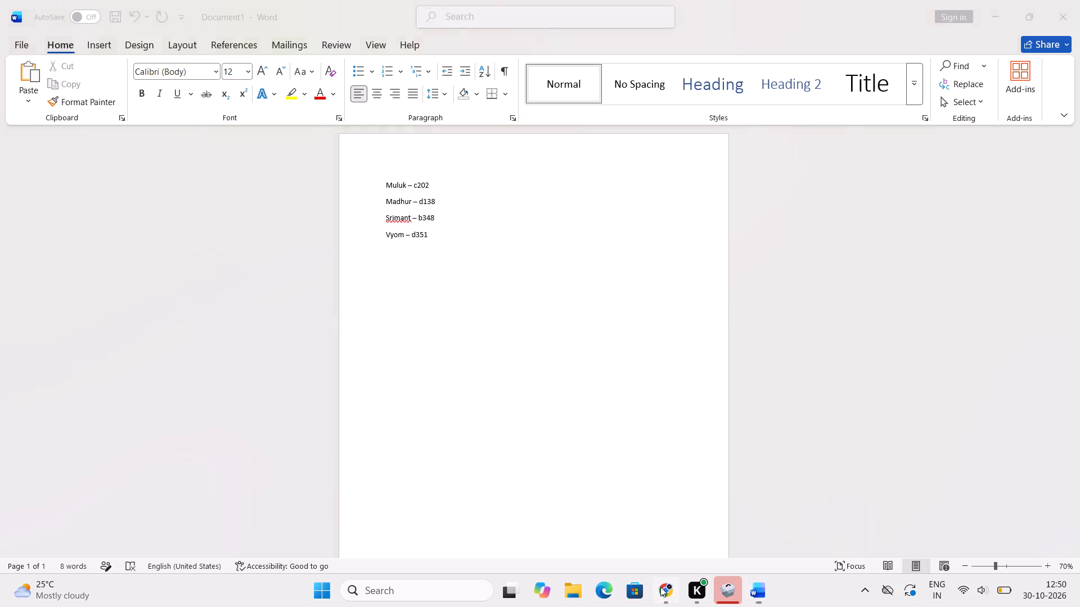
pyautogui.scroll(-1, 571, 431)
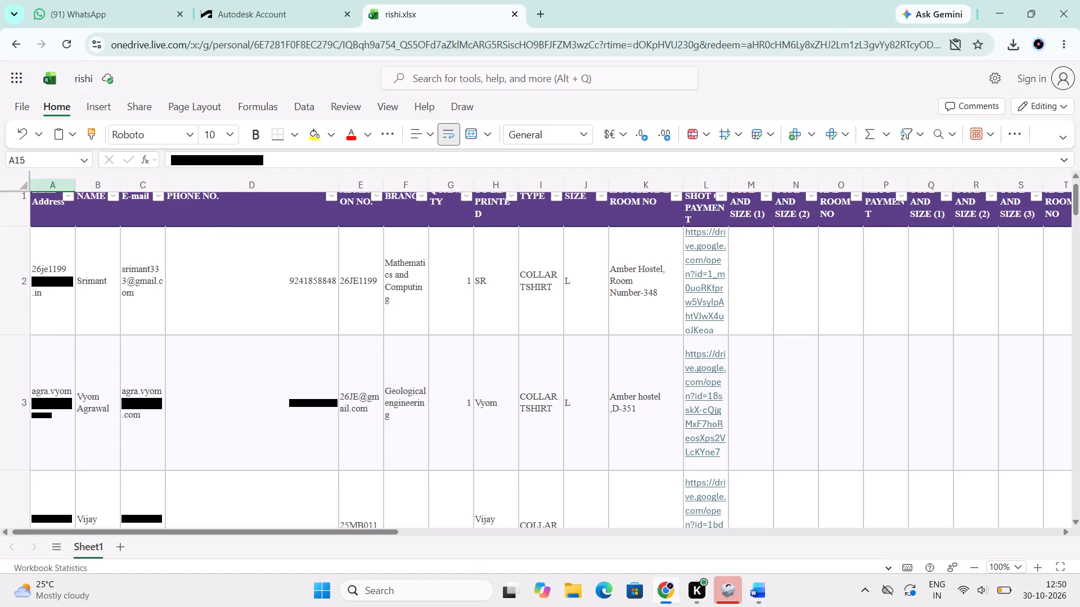
pyautogui.scroll(-3, 387, 463)
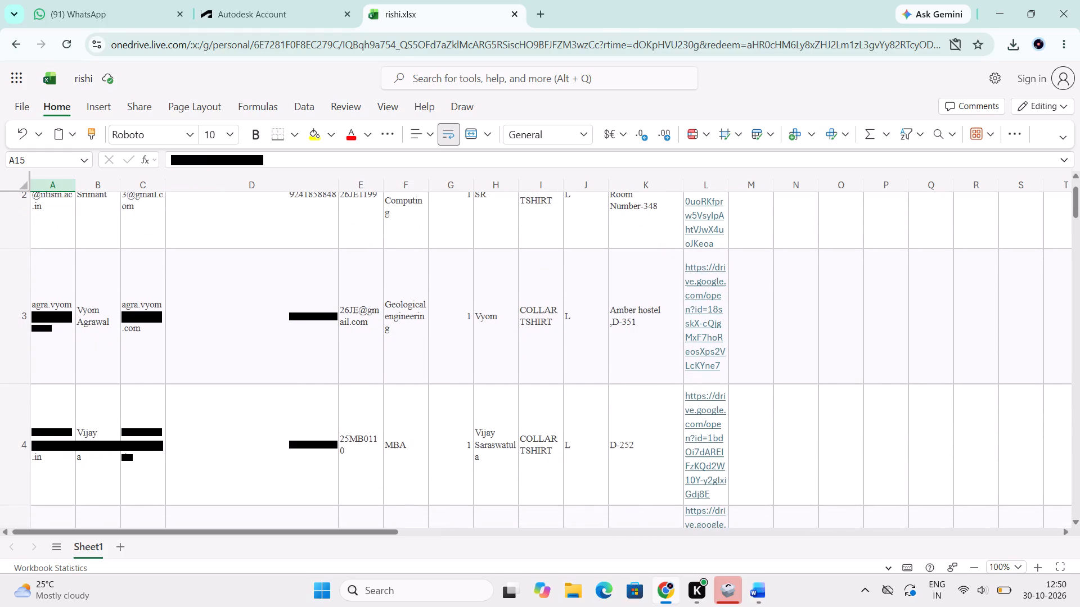
pyautogui.click(758, 593)
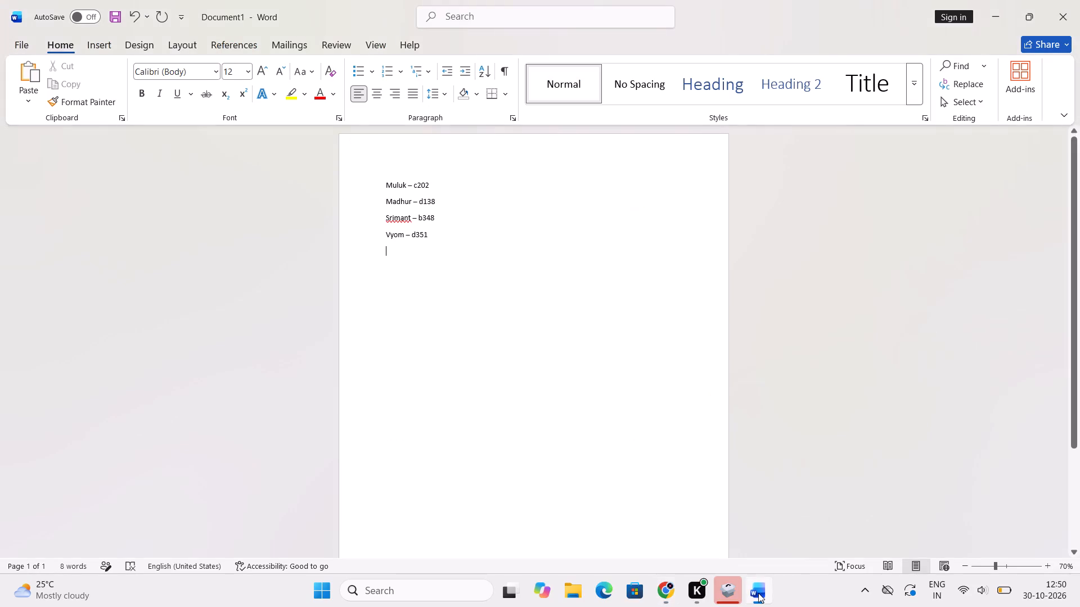
pyautogui.write('Voja')
pyautogui.press('BackSpace')
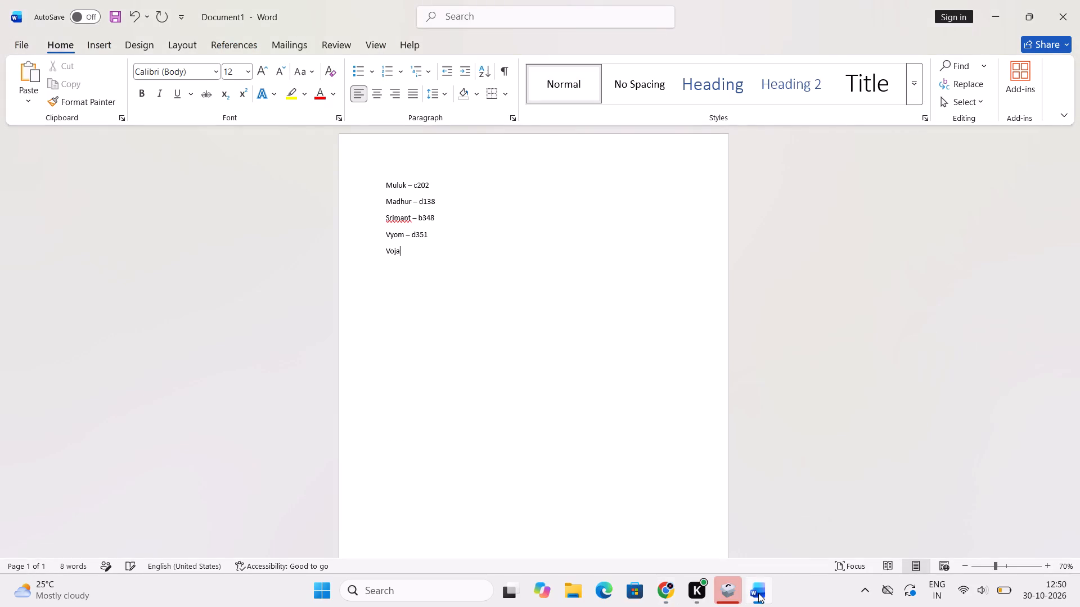
pyautogui.press('BackSpace')
pyautogui.press('BackSpace')
pyautogui.write('ia')
pyautogui.press('BackSpace')
pyautogui.write('jat')
pyautogui.press('space')
pyautogui.press('BackSpace')
pyautogui.press('BackSpace')
pyautogui.write('y -')
pyautogui.press('space')
# Check Vijay's room in rishi.xlsx and complete his line in Word with d252, followed by a new line.
pyautogui.click(671, 590)
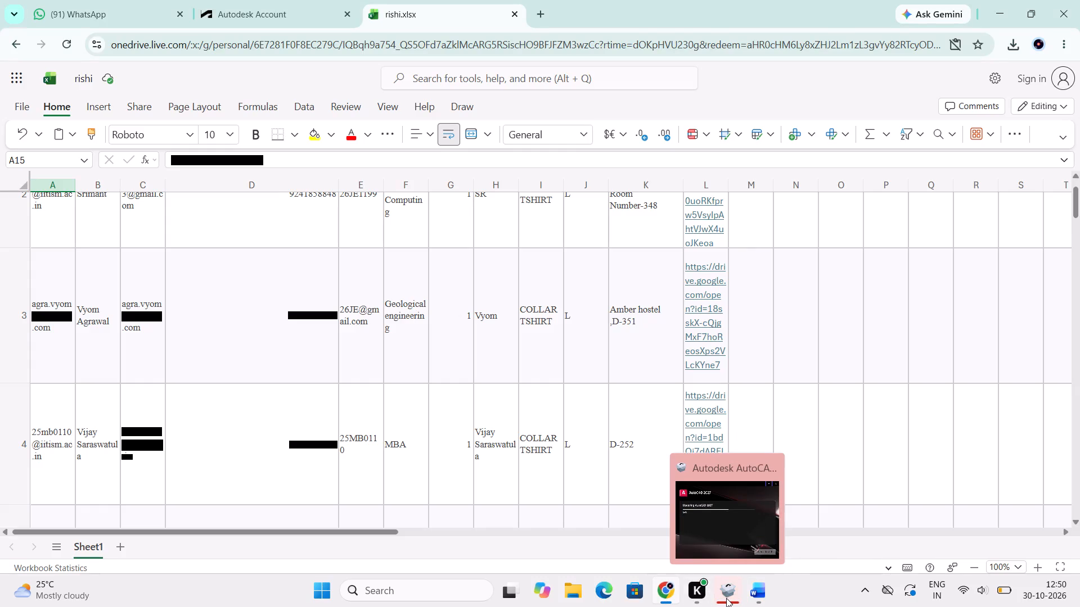
pyautogui.click(753, 601)
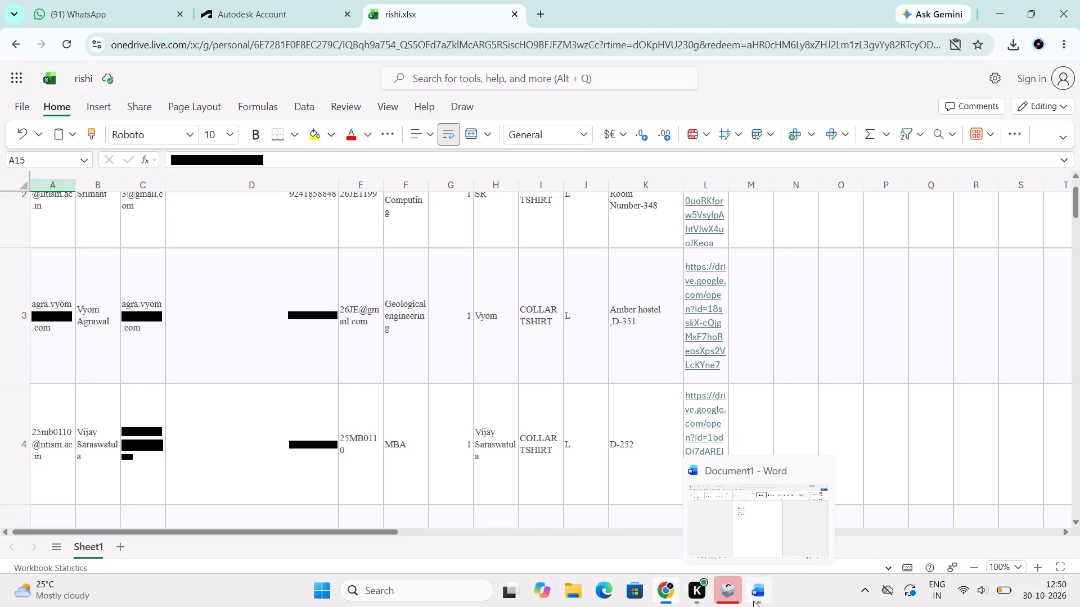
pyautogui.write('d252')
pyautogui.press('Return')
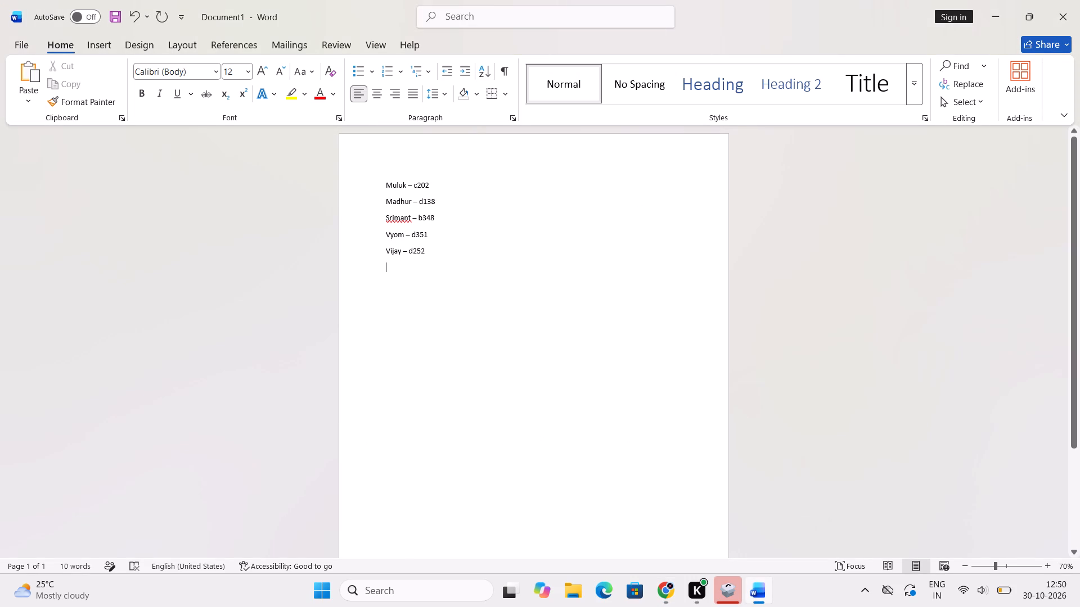
# Find the row 5 order in rishi.xlsx and add the line "Akash – d136" to the Word list, followed by a new line.
pyautogui.click(663, 579)
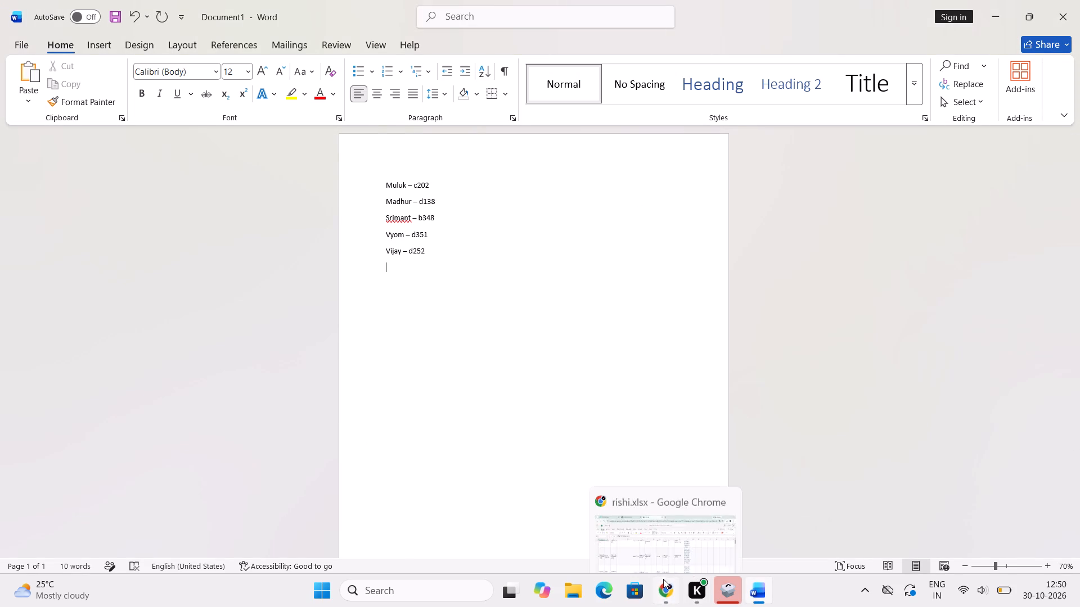
pyautogui.scroll(-2, 606, 414)
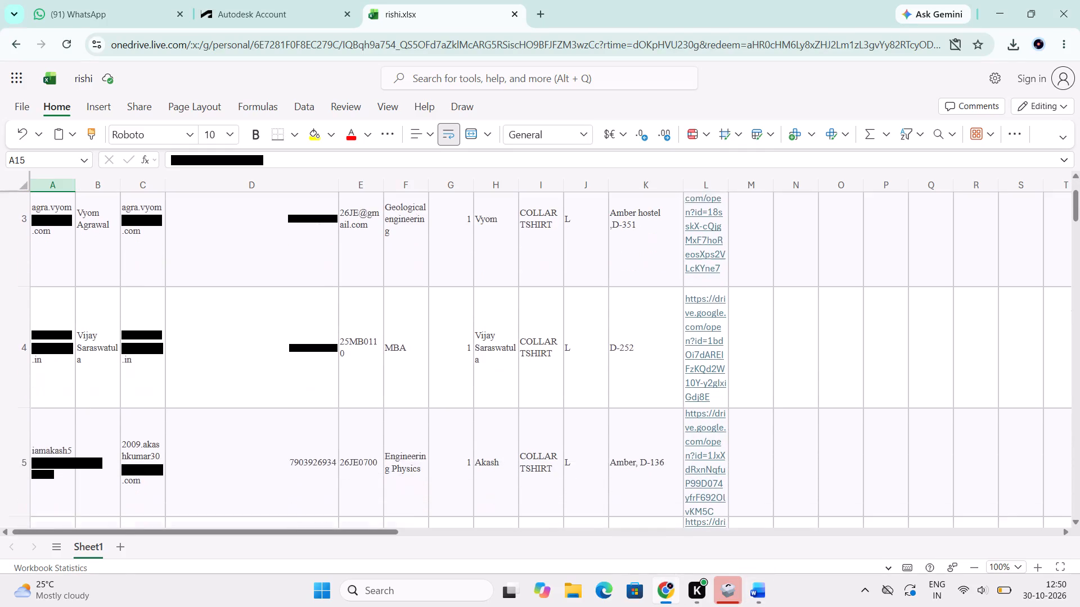
pyautogui.scroll(-2, 606, 414)
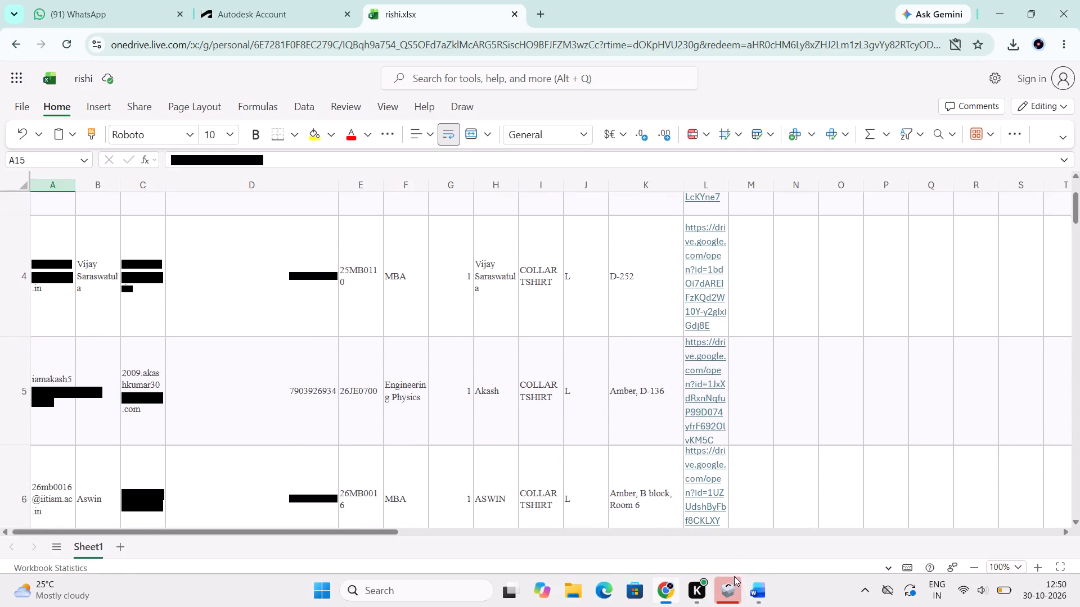
pyautogui.click(746, 589)
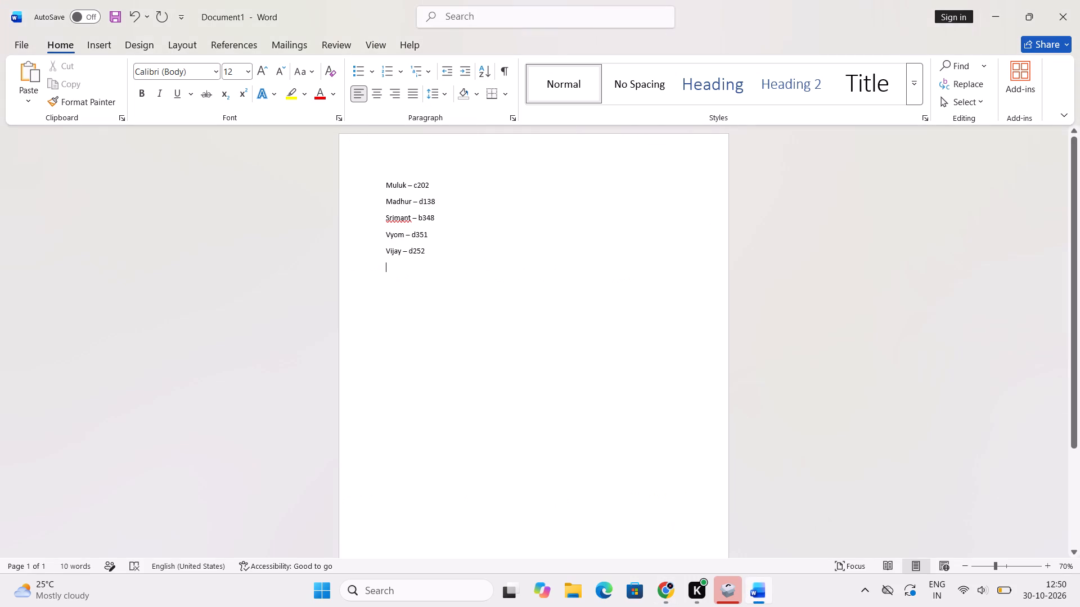
pyautogui.write('Akash')
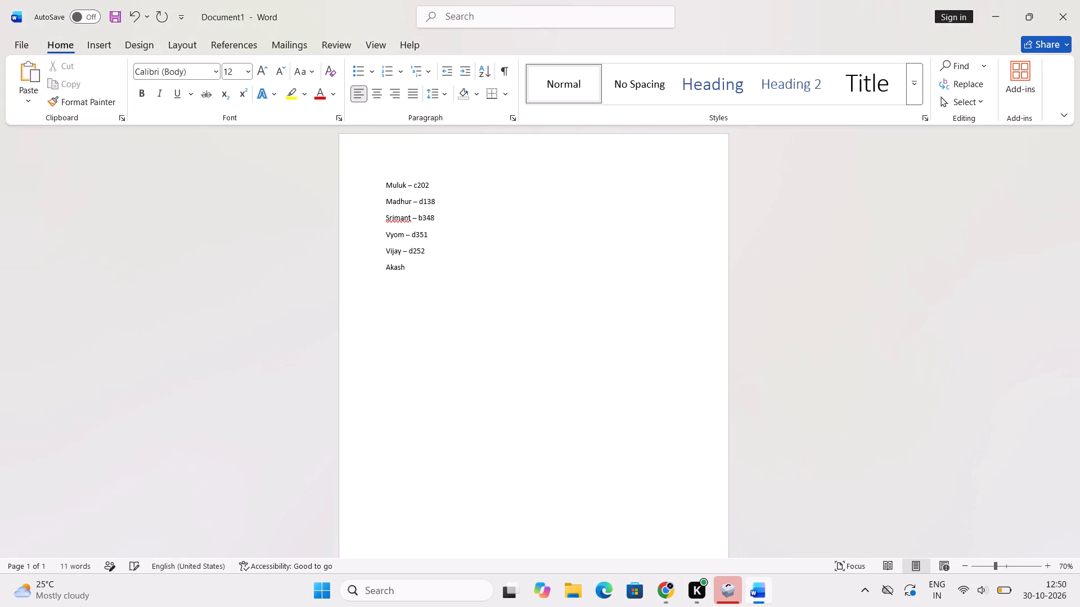
pyautogui.press('space')
pyautogui.write('- d')
pyautogui.click(660, 588)
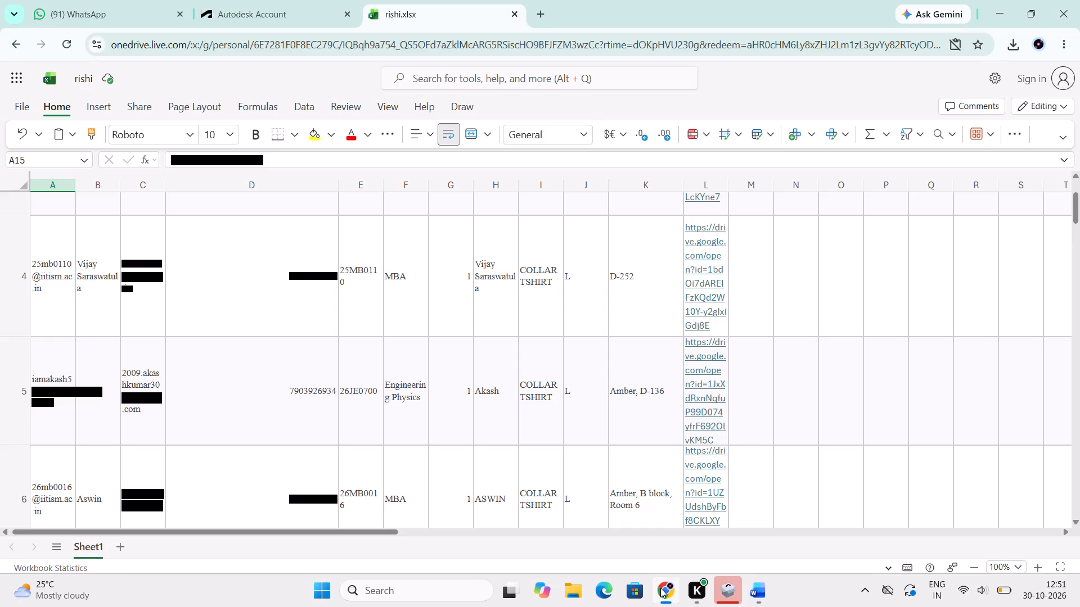
pyautogui.click(755, 591)
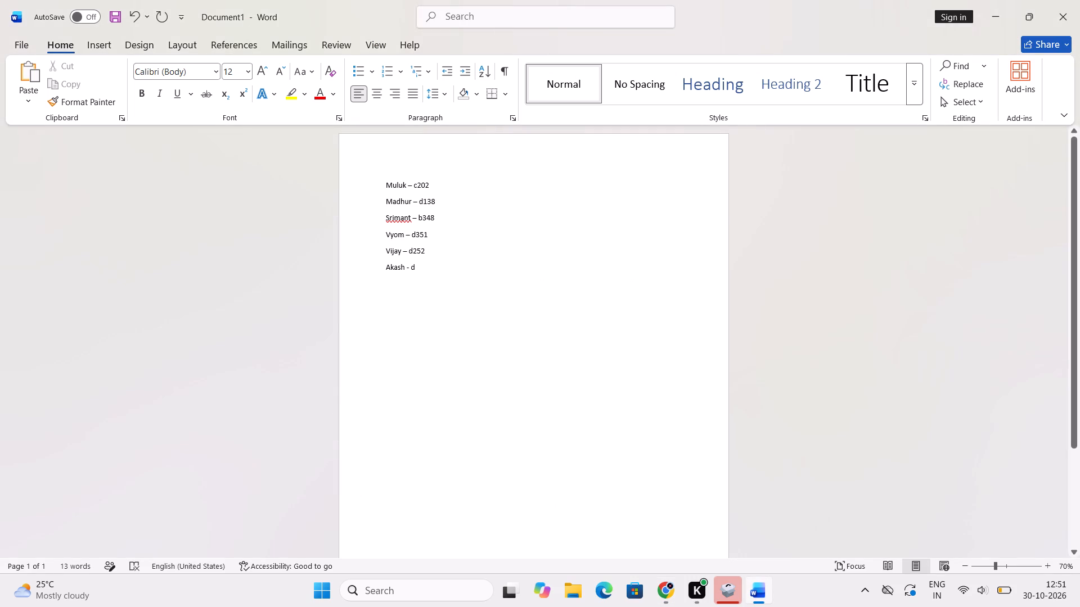
pyautogui.write('136')
pyautogui.press('Return')
# Read the row 6 order in rishi.xlsx and add the line "Aswin – b006" to the Word list, followed by a new line.
pyautogui.click(670, 590)
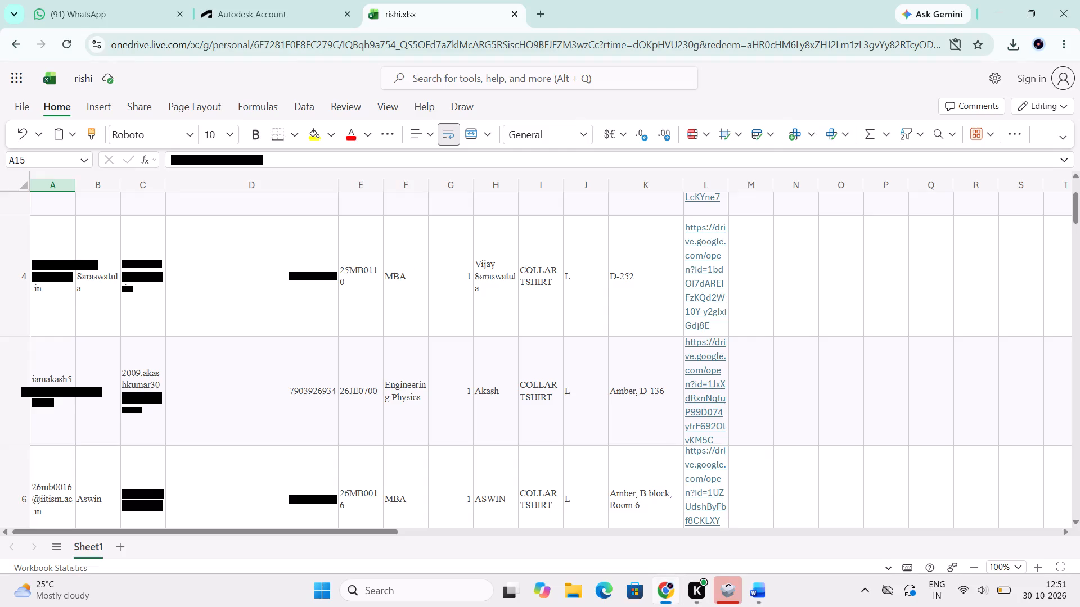
pyautogui.scroll(-2, 651, 440)
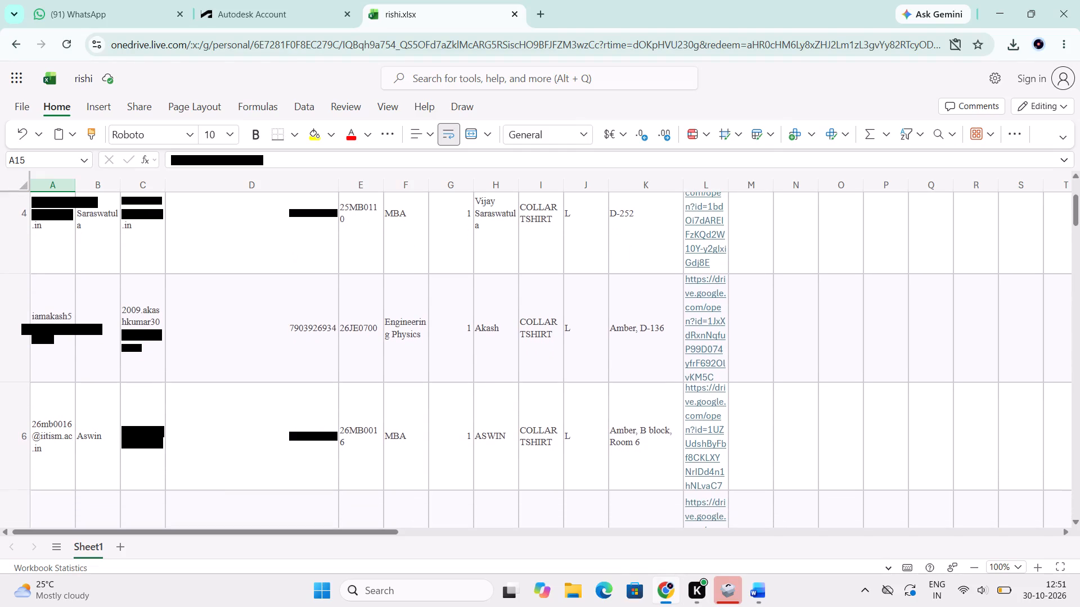
pyautogui.click(757, 588)
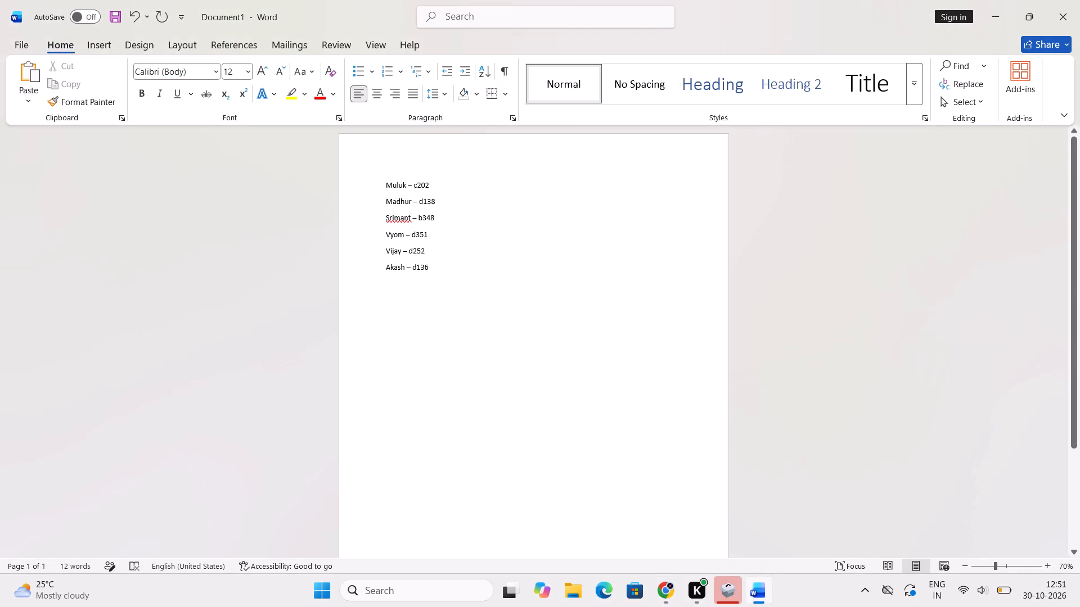
pyautogui.hotkey('shift', 'a')
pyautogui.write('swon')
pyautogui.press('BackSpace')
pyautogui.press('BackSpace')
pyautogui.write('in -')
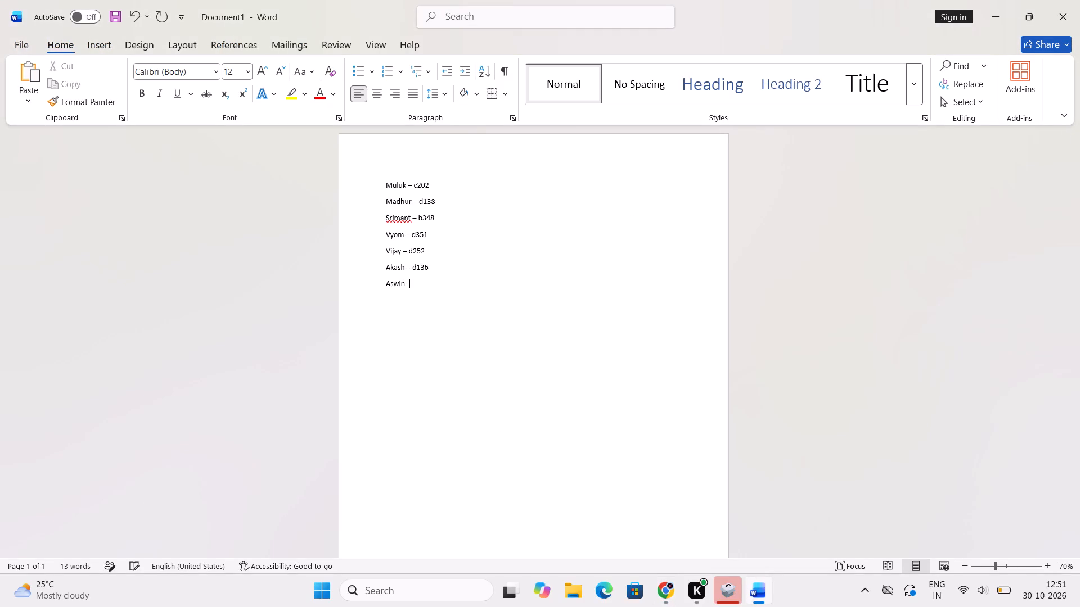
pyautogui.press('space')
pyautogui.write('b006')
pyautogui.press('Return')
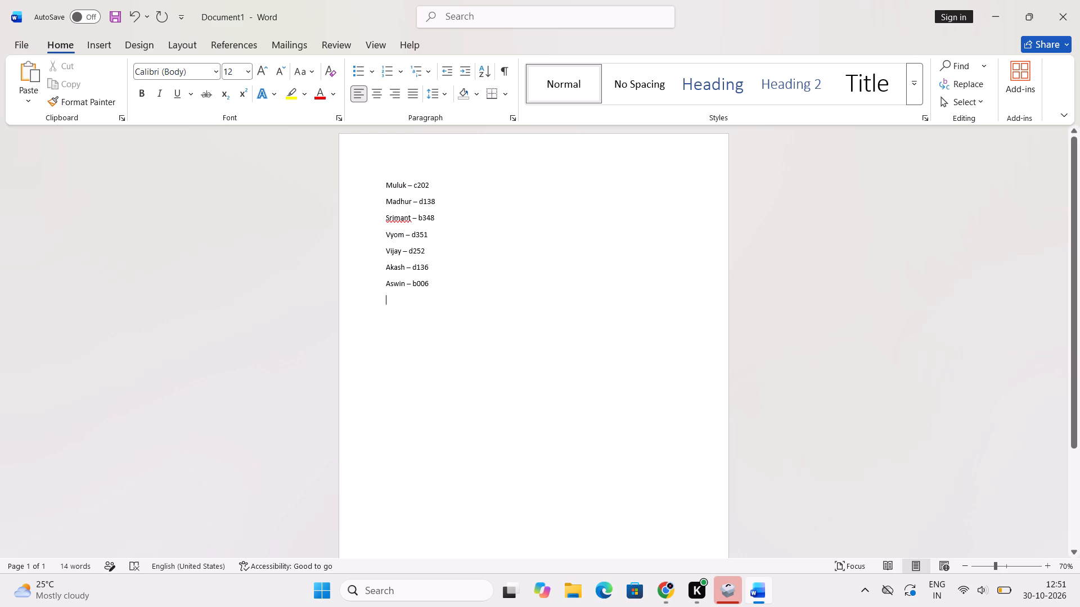
# Find the row 7 order in rishi.xlsx and add the line "Akshay – jasper 547" to the Word list, followed by a new line.
pyautogui.click(662, 585)
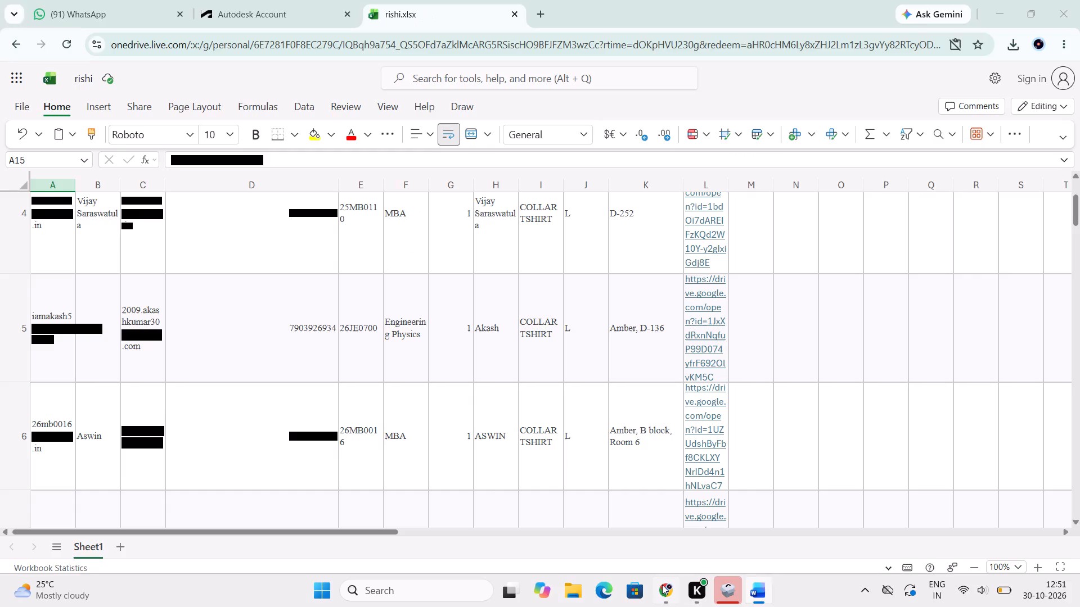
pyautogui.scroll(-3, 609, 457)
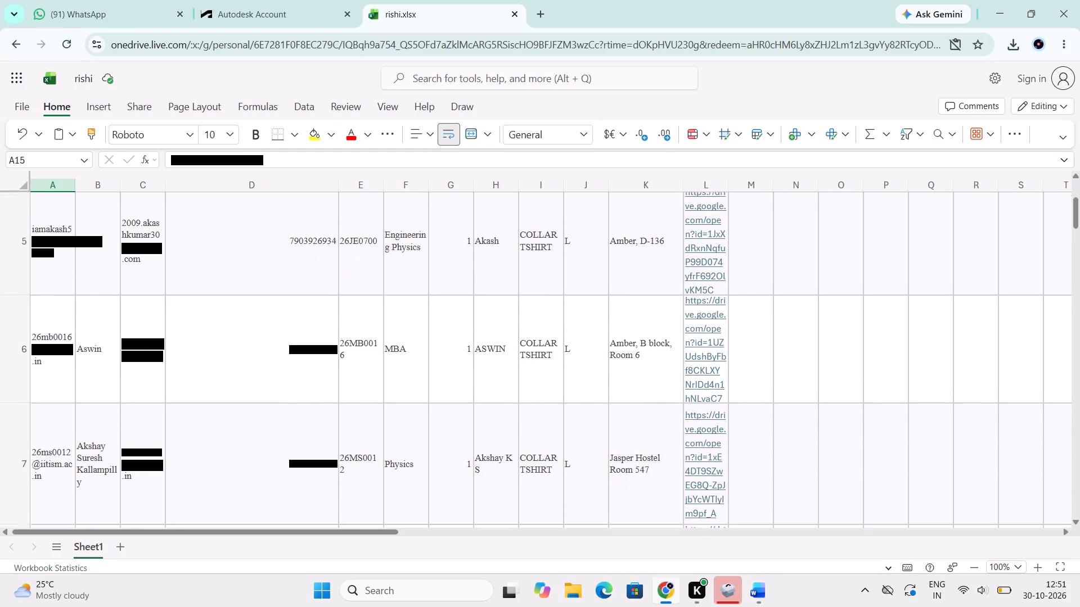
pyautogui.scroll(-1, 609, 457)
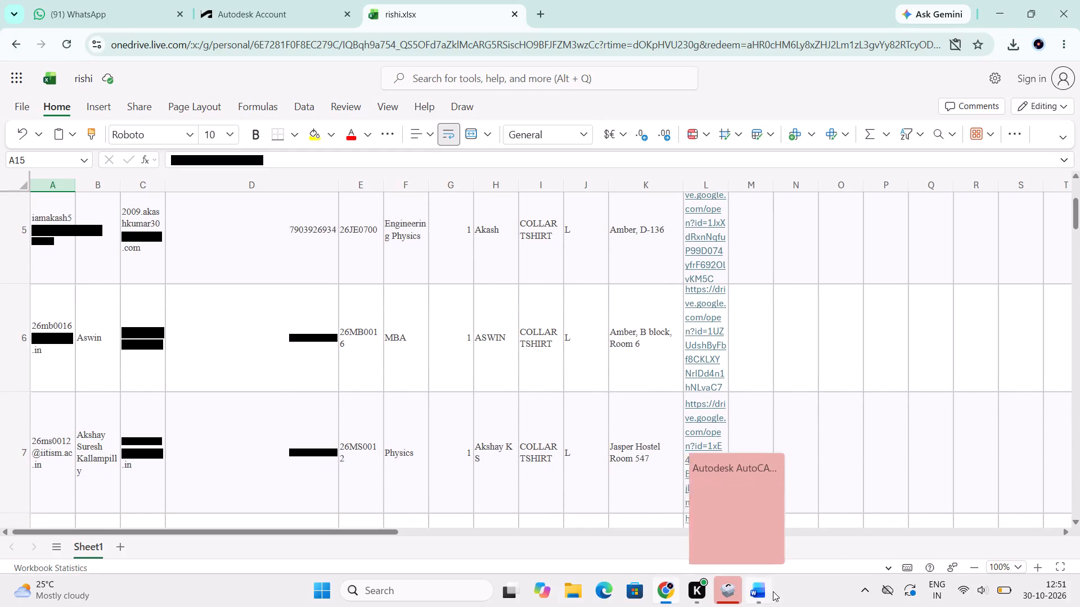
pyautogui.click(751, 590)
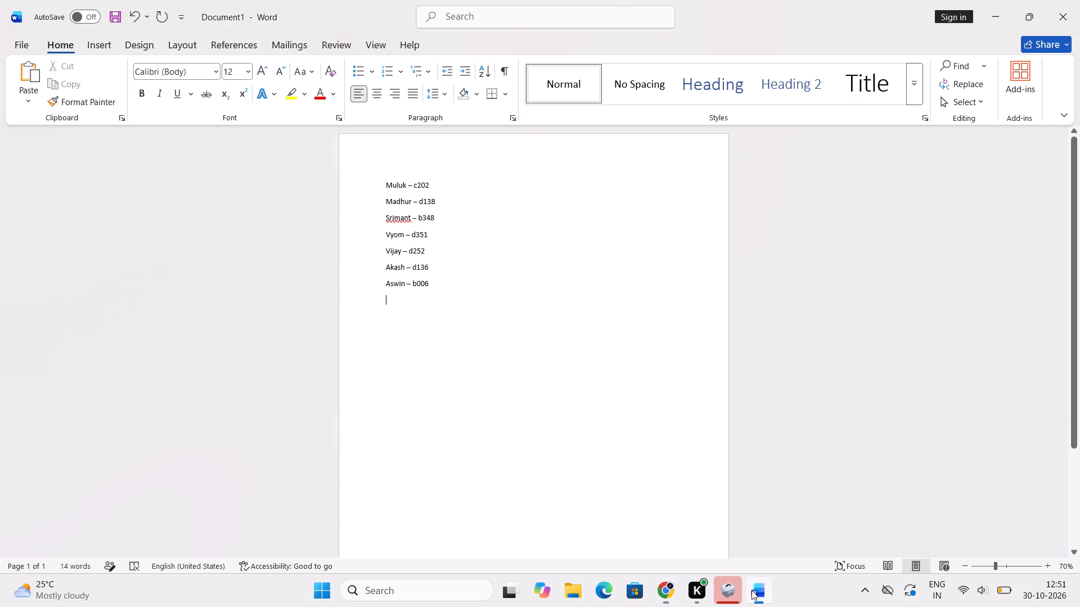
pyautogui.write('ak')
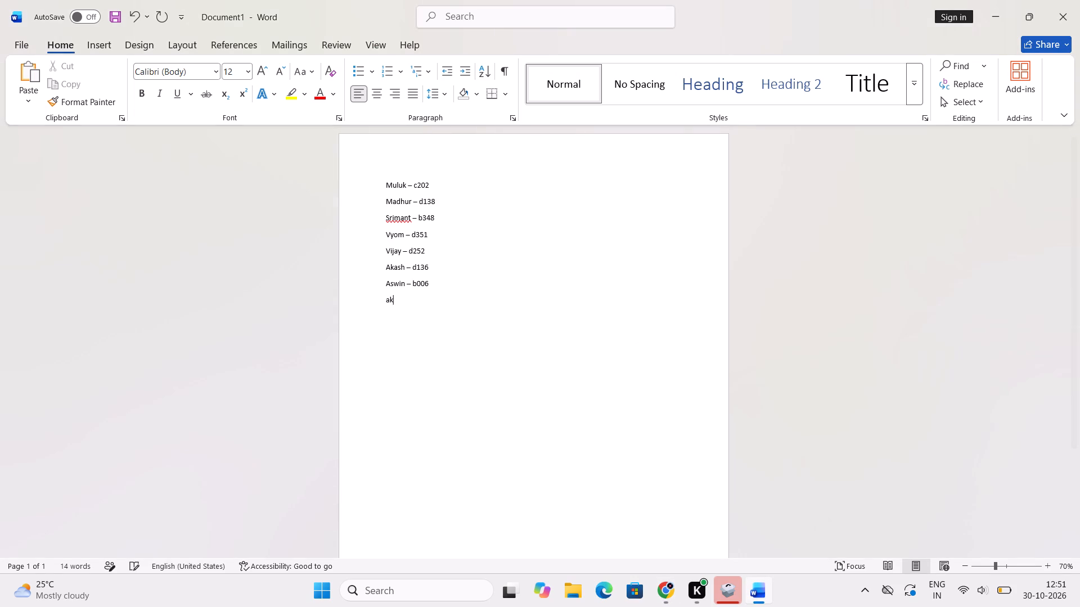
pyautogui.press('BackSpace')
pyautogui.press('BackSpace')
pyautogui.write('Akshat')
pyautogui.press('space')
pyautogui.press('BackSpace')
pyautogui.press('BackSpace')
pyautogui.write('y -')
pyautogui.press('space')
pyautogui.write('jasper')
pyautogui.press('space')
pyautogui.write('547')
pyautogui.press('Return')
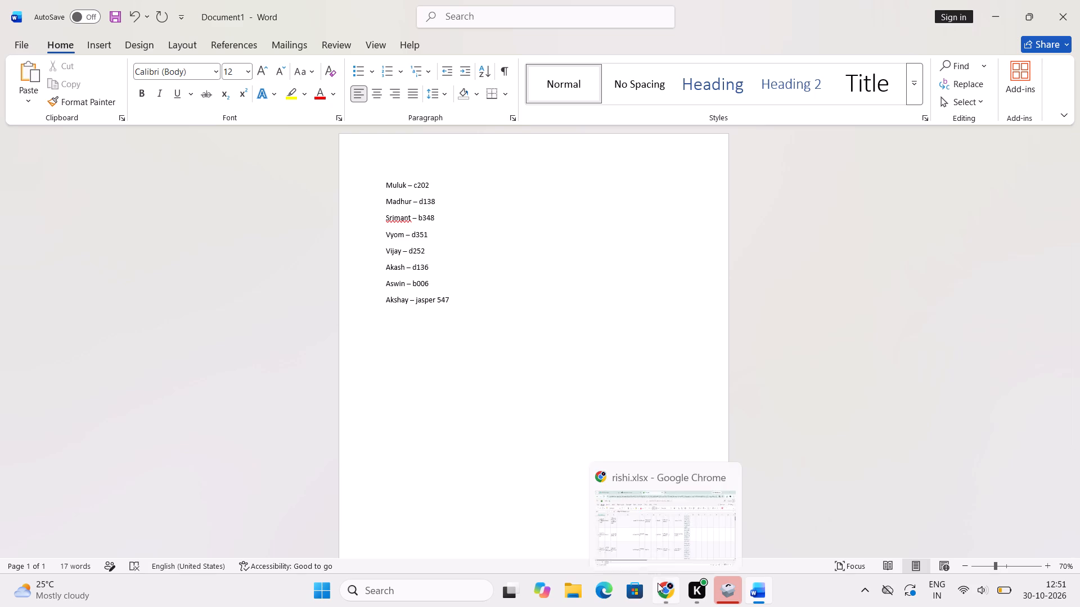
# Find the row 8 order in rishi.xlsx and add the line "Abhishek – b002" to the Word list, followed by a new line.
pyautogui.click(658, 583)
pyautogui.scroll(-2, 601, 425)
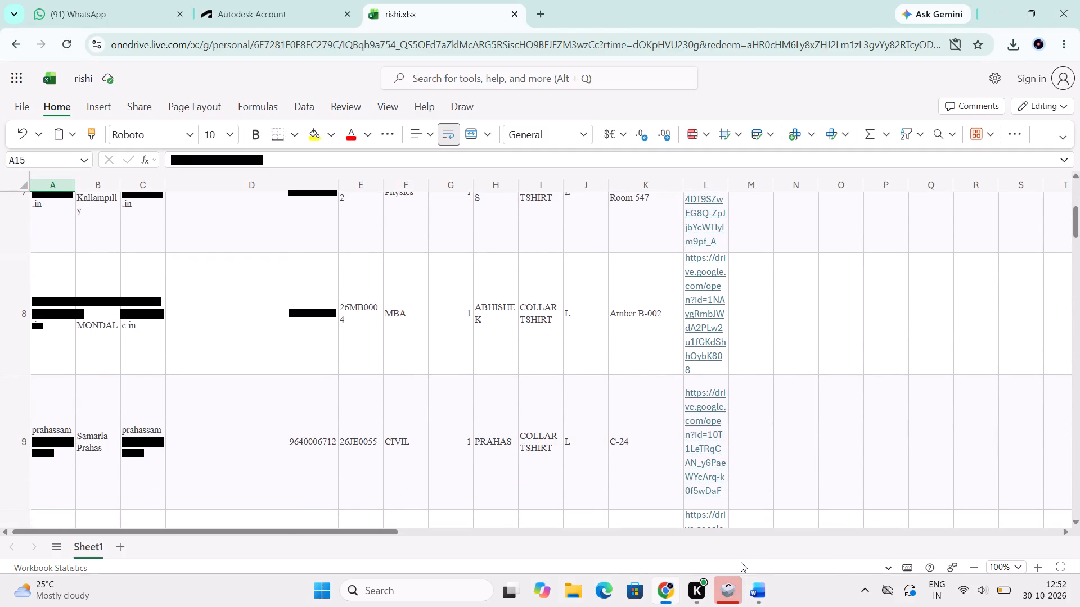
pyautogui.click(763, 590)
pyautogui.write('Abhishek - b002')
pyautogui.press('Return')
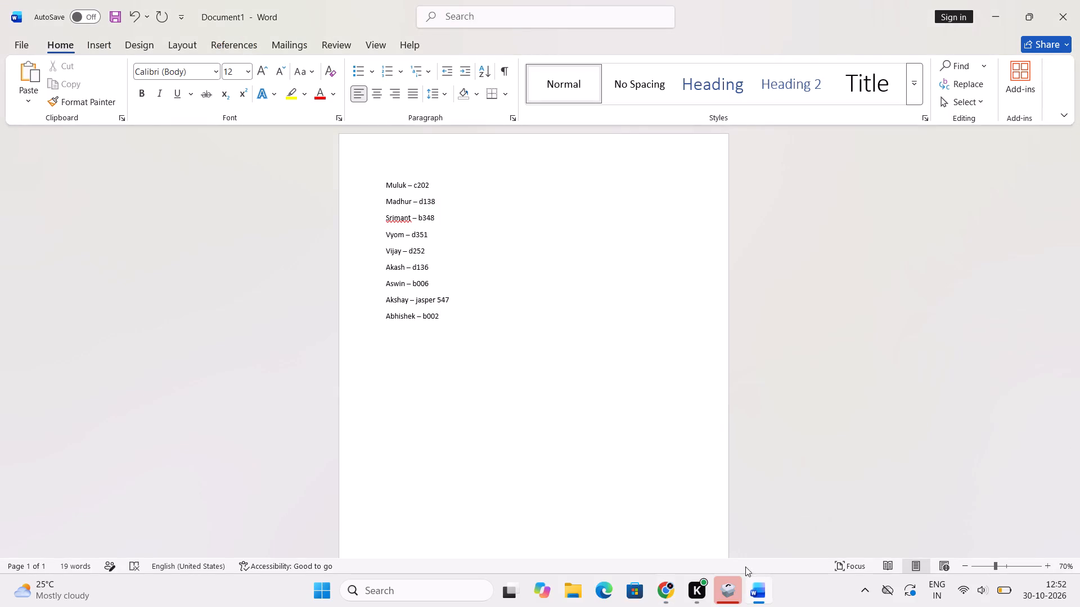
pyautogui.click(669, 591)
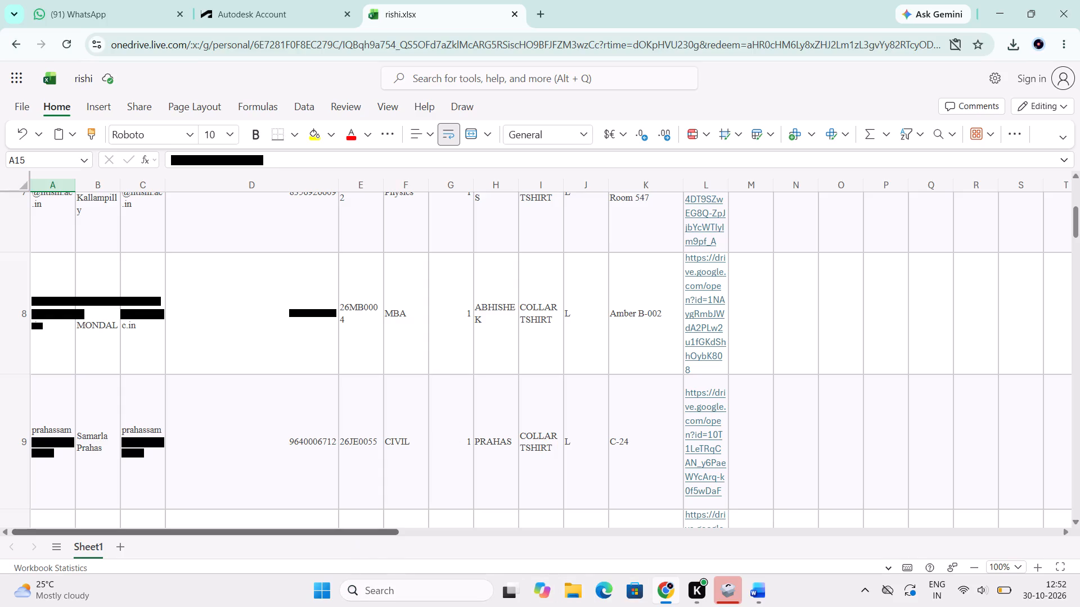
pyautogui.click(748, 603)
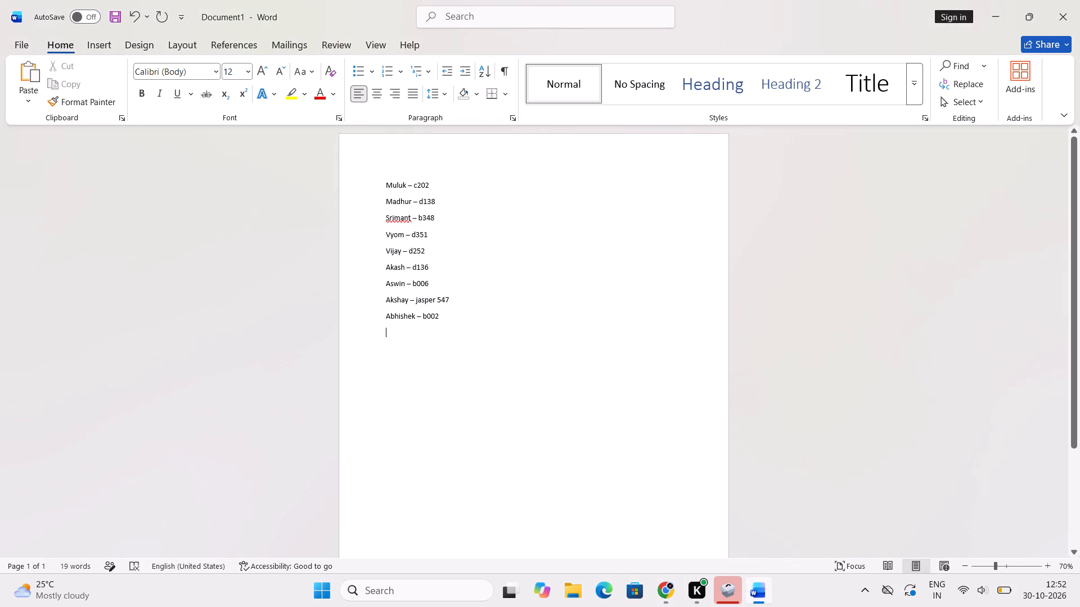
pyautogui.hotkey('shift', 's')
pyautogui.press('m')
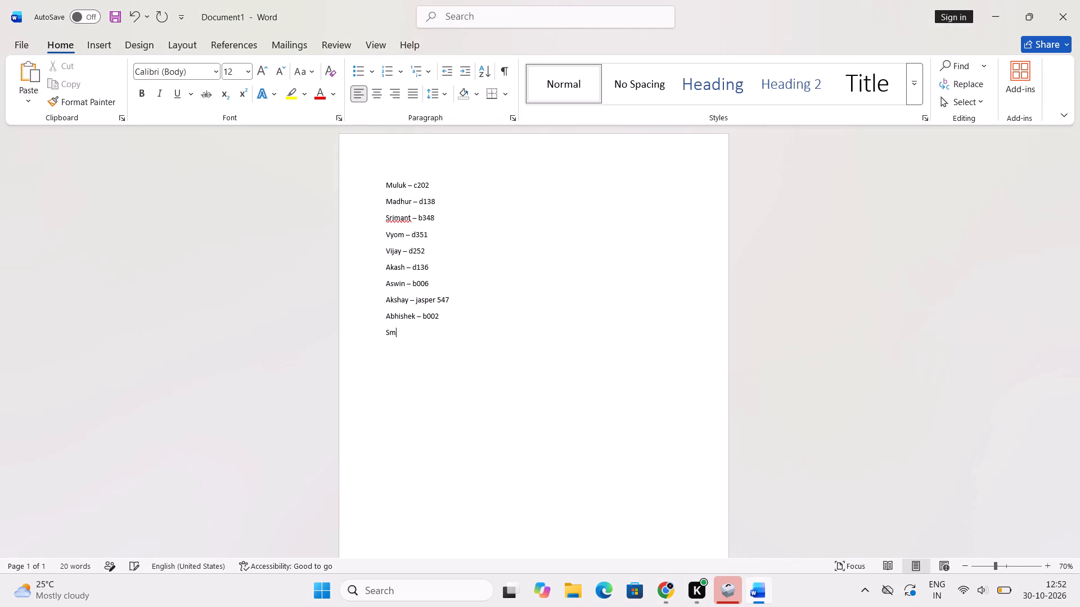
pyautogui.press('BackSpace')
pyautogui.press('BackSpace')
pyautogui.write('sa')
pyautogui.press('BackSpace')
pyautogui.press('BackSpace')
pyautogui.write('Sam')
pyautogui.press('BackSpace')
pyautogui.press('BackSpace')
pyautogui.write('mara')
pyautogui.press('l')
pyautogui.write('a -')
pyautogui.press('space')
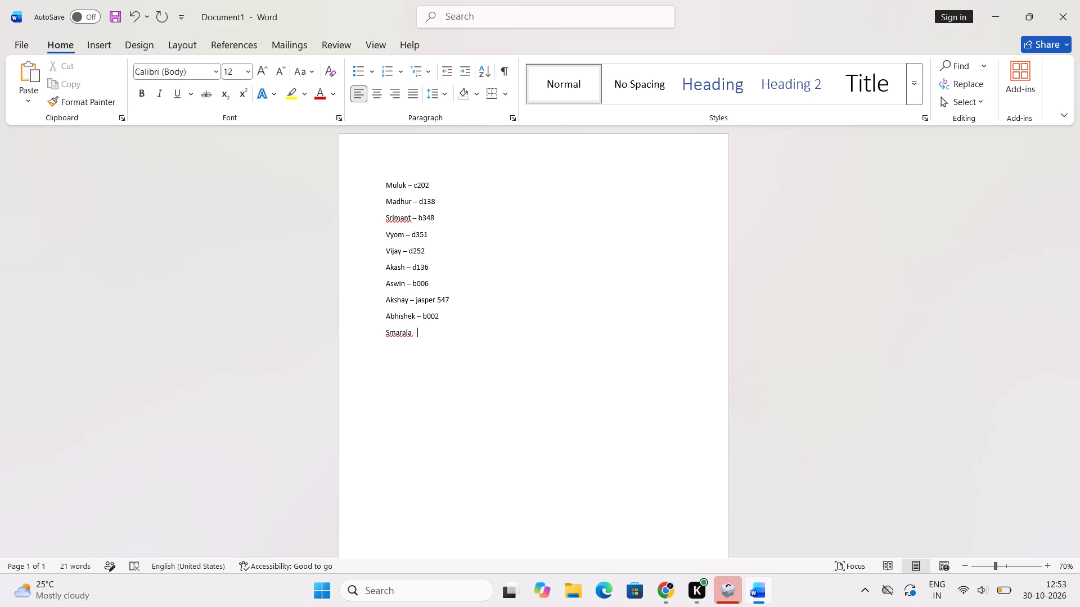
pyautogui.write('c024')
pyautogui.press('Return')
# Recheck the row 9 name in rishi.xlsx and edit the name on the c024 line in Word to "Samaraa".
pyautogui.click(666, 586)
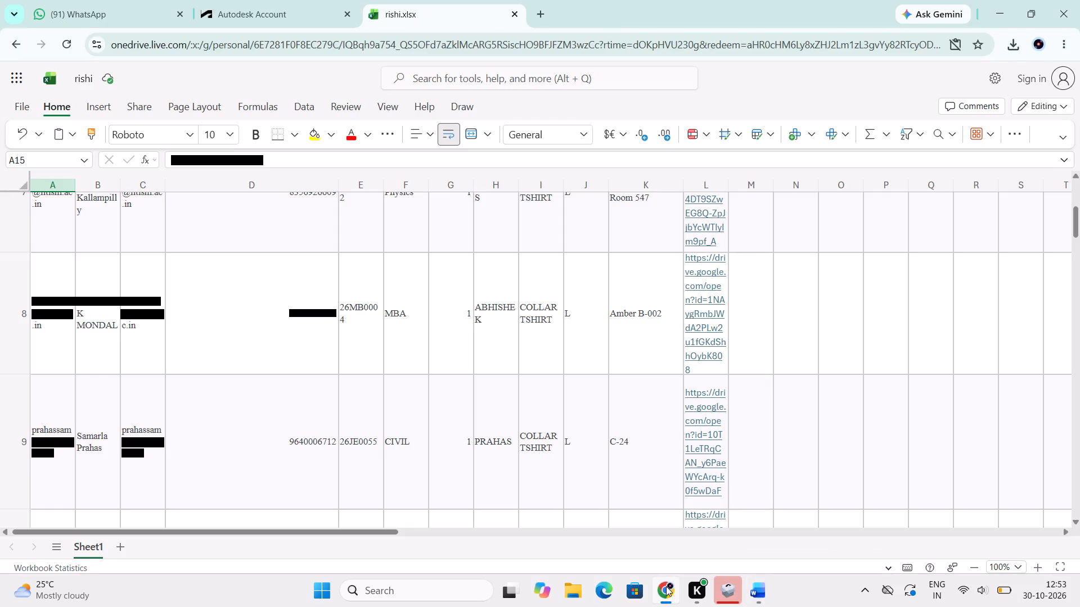
pyautogui.scroll(-1, 494, 412)
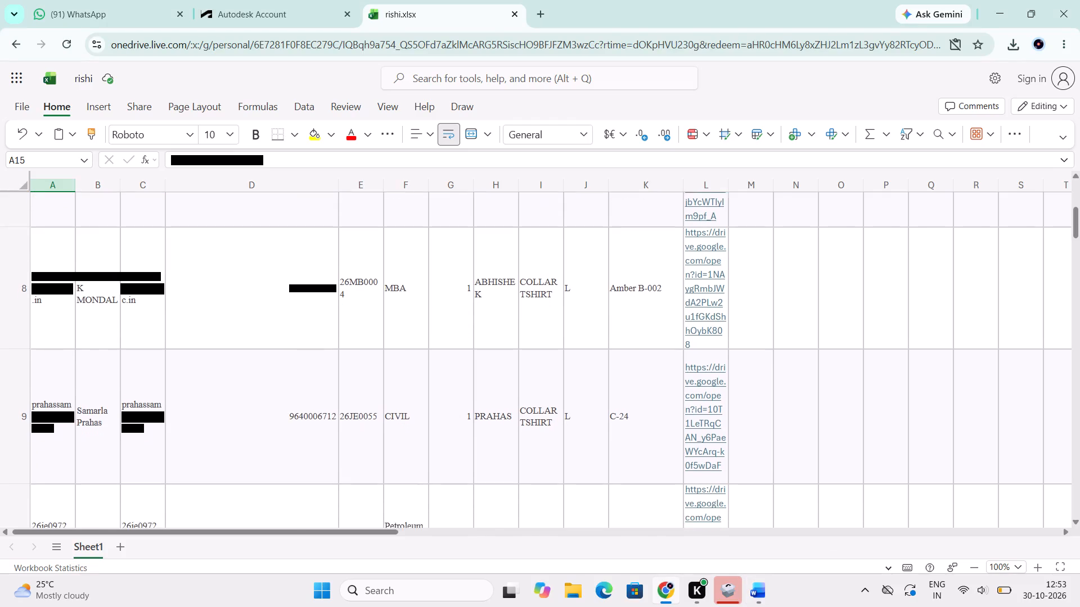
pyautogui.scroll(-1, 494, 412)
pyautogui.click(757, 591)
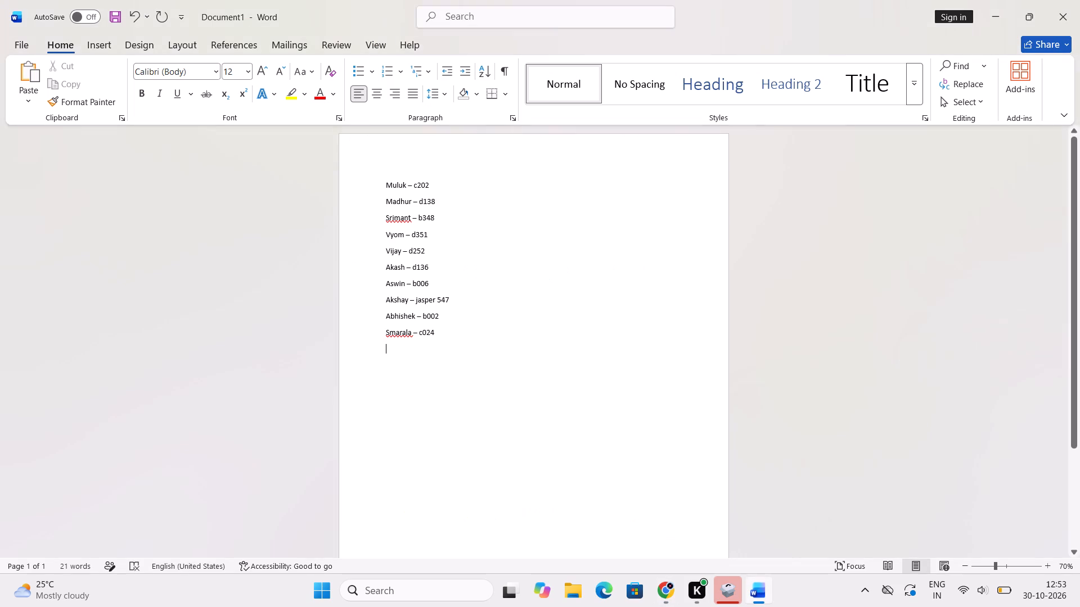
pyautogui.click(390, 333)
pyautogui.press('a')
pyautogui.press('Right')
pyautogui.press('Right')
pyautogui.press('Right')
pyautogui.press('Right')
pyautogui.press('Right')
pyautogui.press('BackSpace')
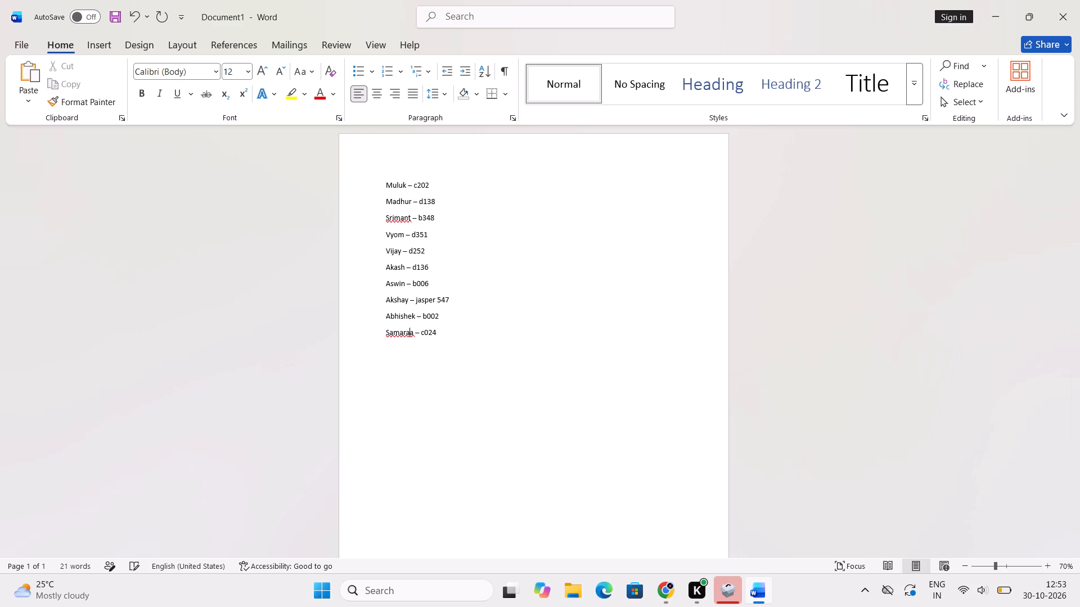
# Change the font of the whole Word list to Times New Roman.
pyautogui.keyDown('ctrl'); pyautogui.scroll(6, 490, 300); pyautogui.keyUp('ctrl')
pyautogui.scroll(2, 490, 300)
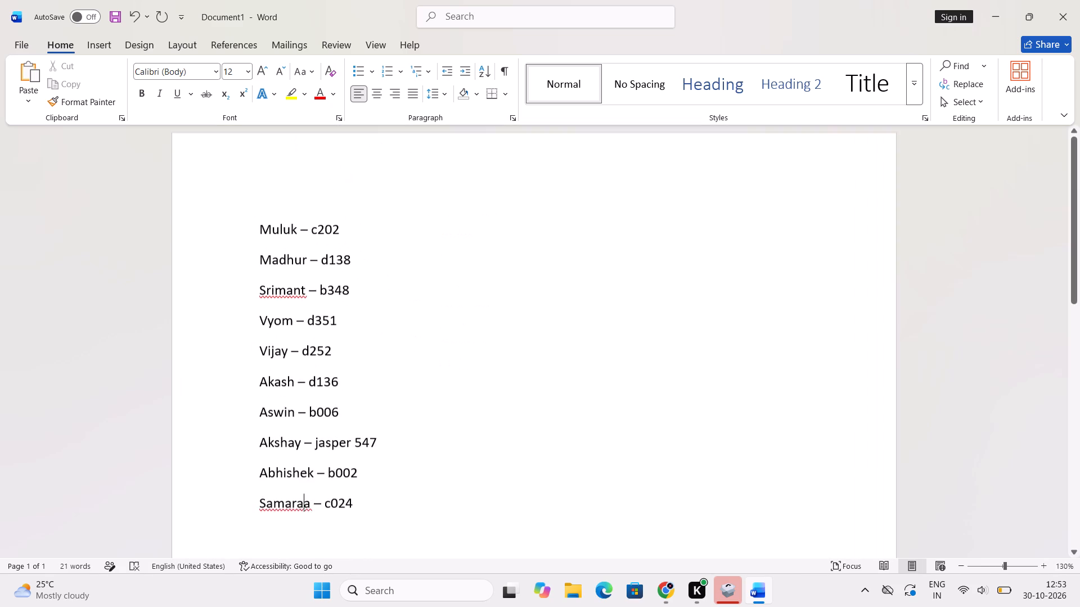
pyautogui.scroll(2, 490, 300)
pyautogui.hotkey('ctrl', 'a')
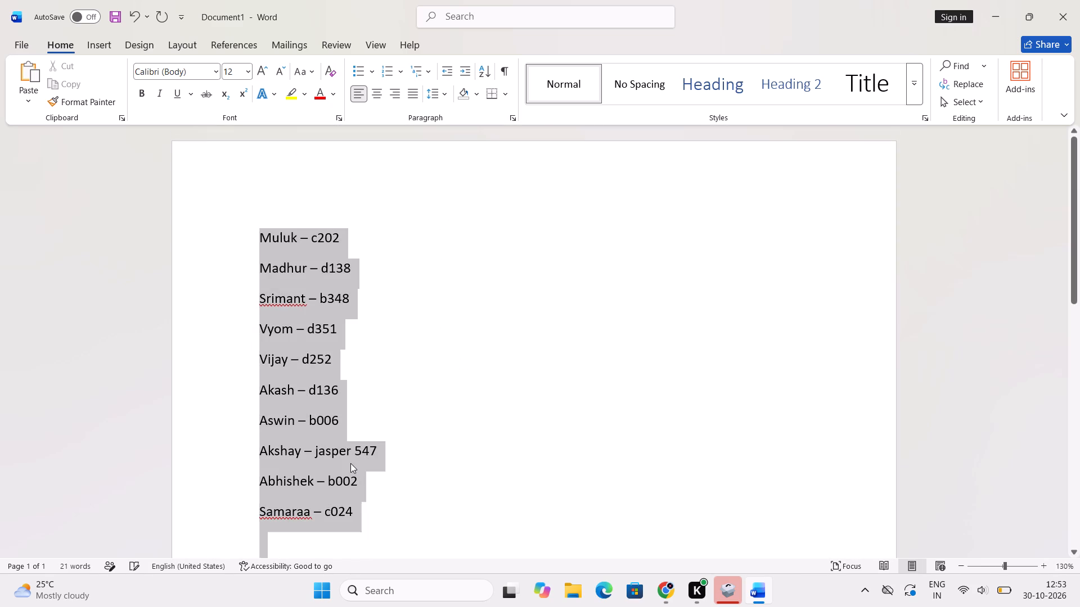
pyautogui.click(211, 73)
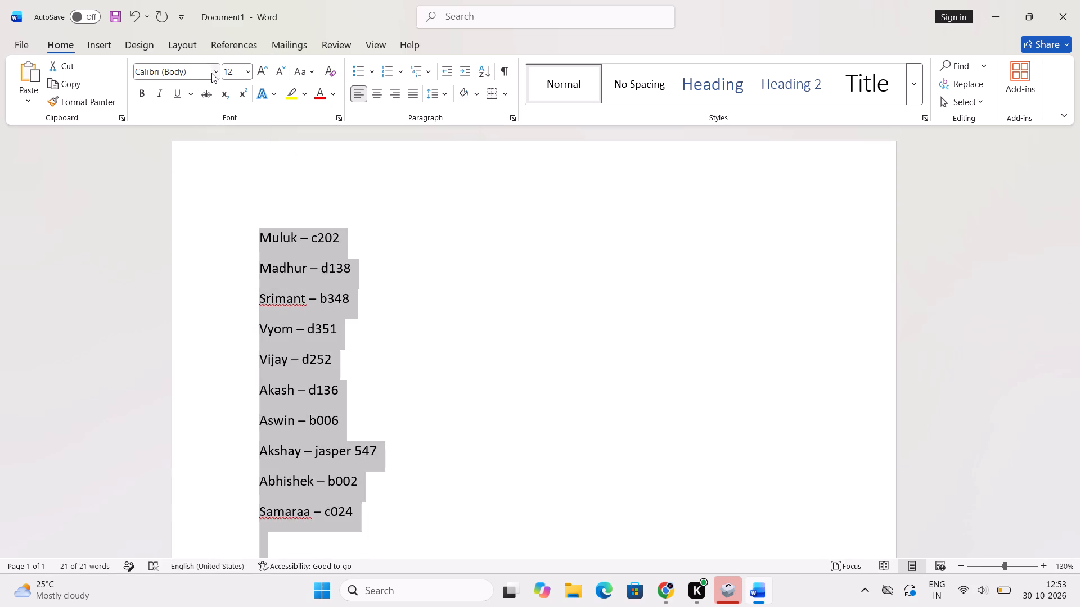
pyautogui.write('tim')
pyautogui.press('Return')
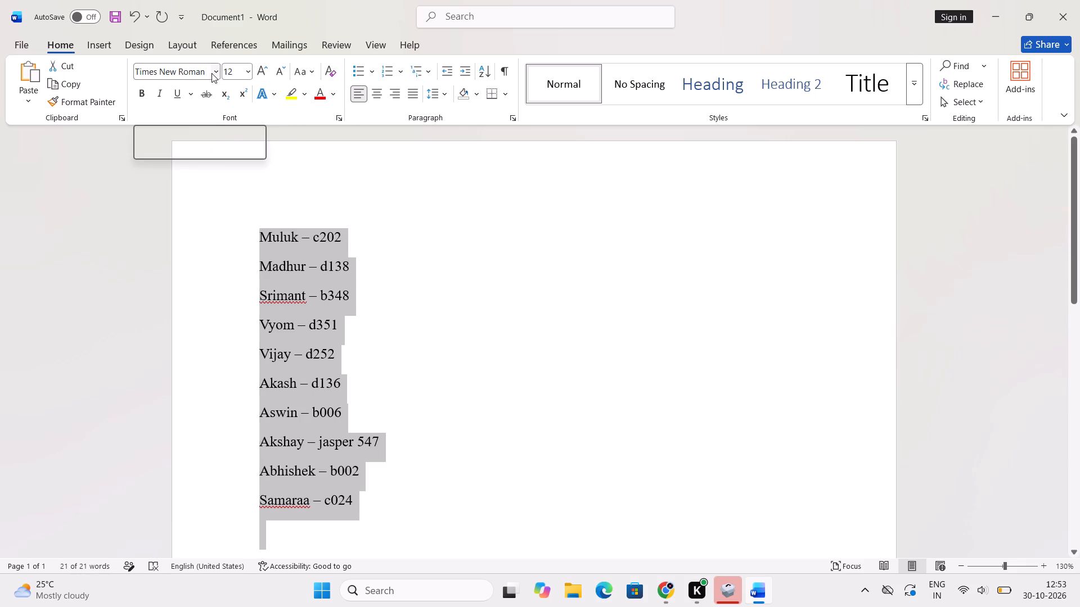
pyautogui.click(289, 156)
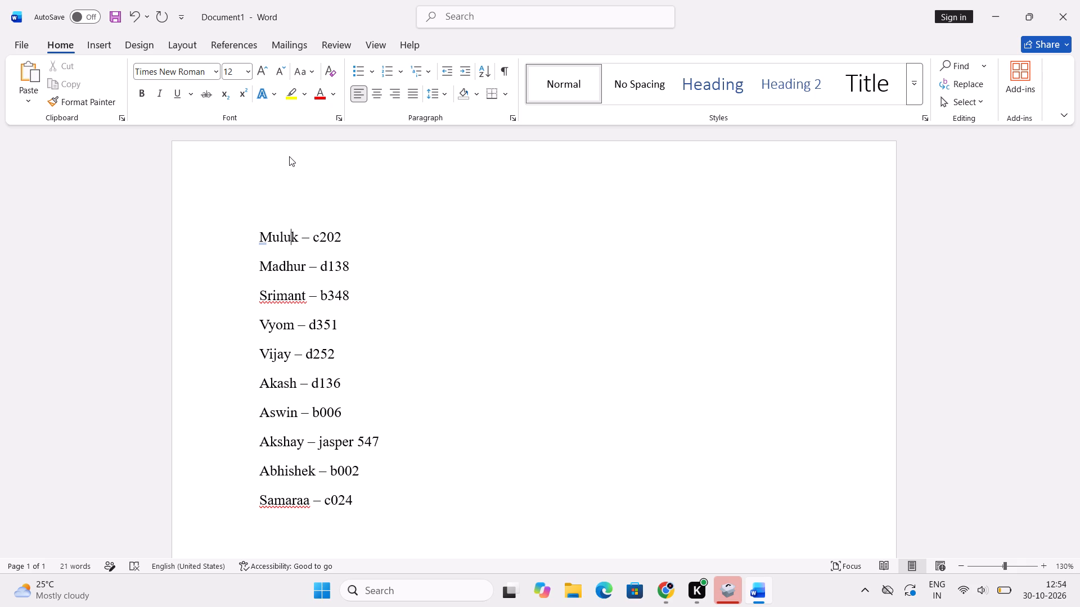
# Correct the name on the c024 line to "Samarla".
pyautogui.click(304, 500)
pyautogui.press('BackSpace')
pyautogui.press('l')
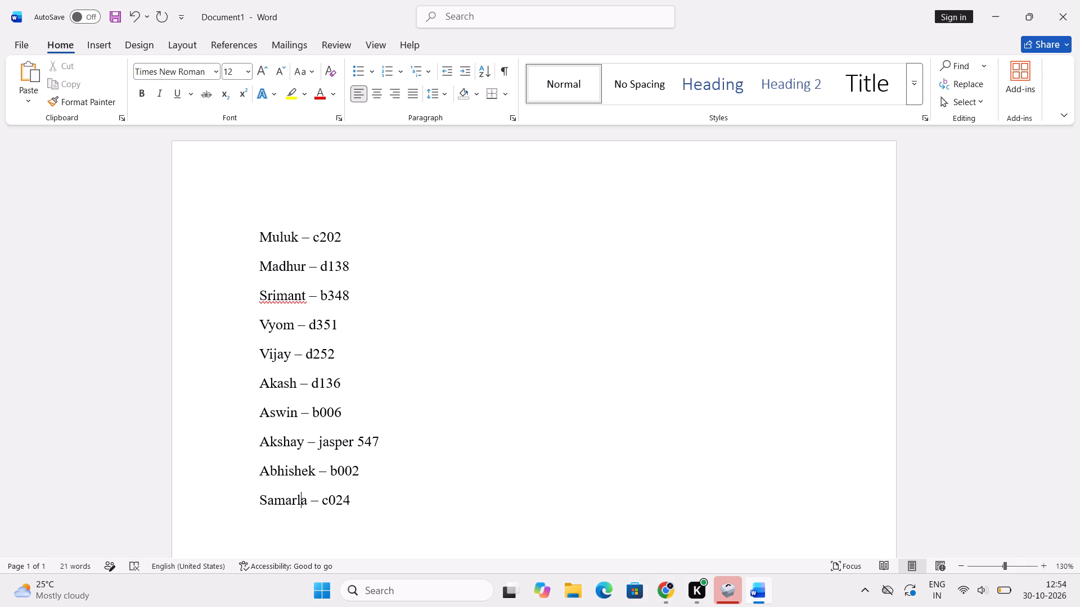
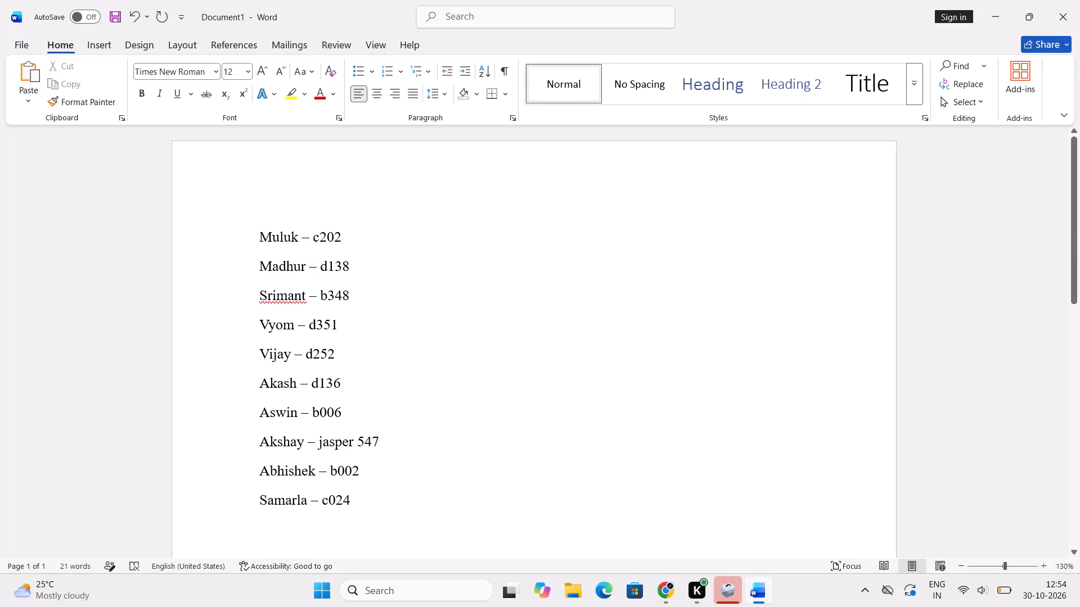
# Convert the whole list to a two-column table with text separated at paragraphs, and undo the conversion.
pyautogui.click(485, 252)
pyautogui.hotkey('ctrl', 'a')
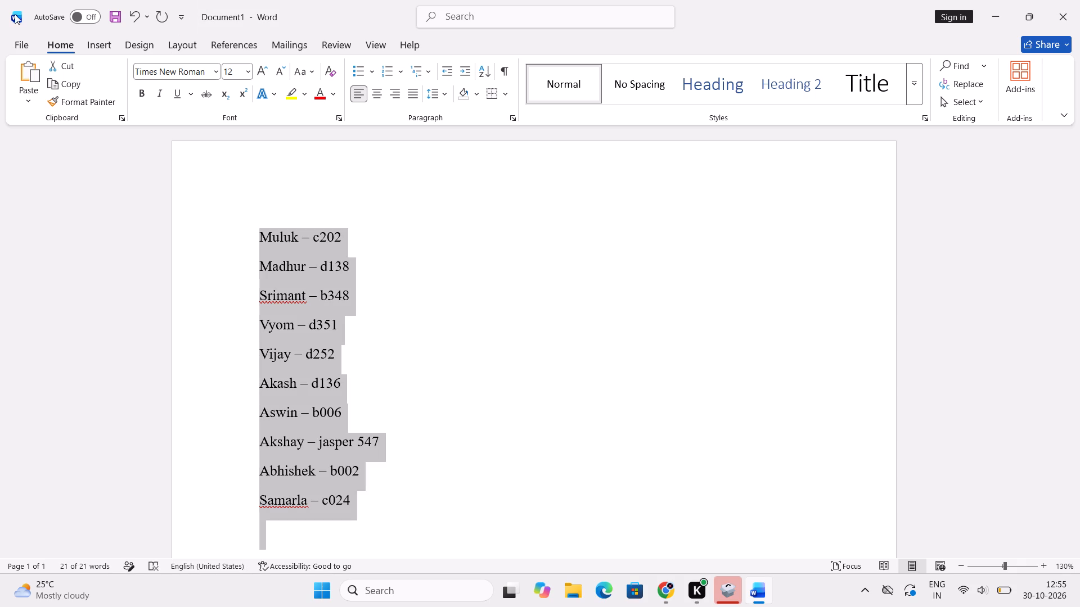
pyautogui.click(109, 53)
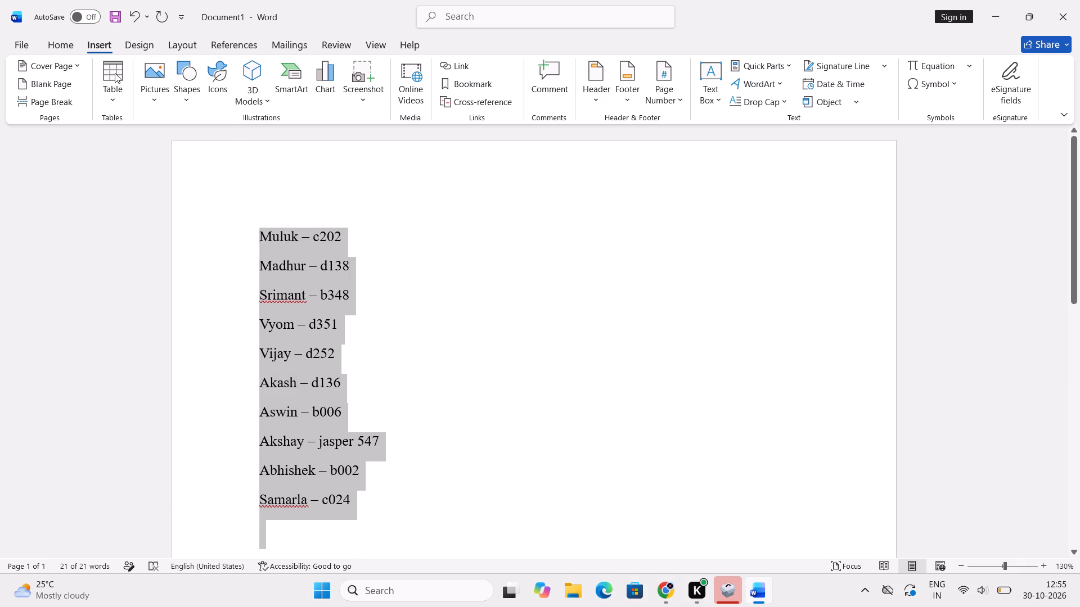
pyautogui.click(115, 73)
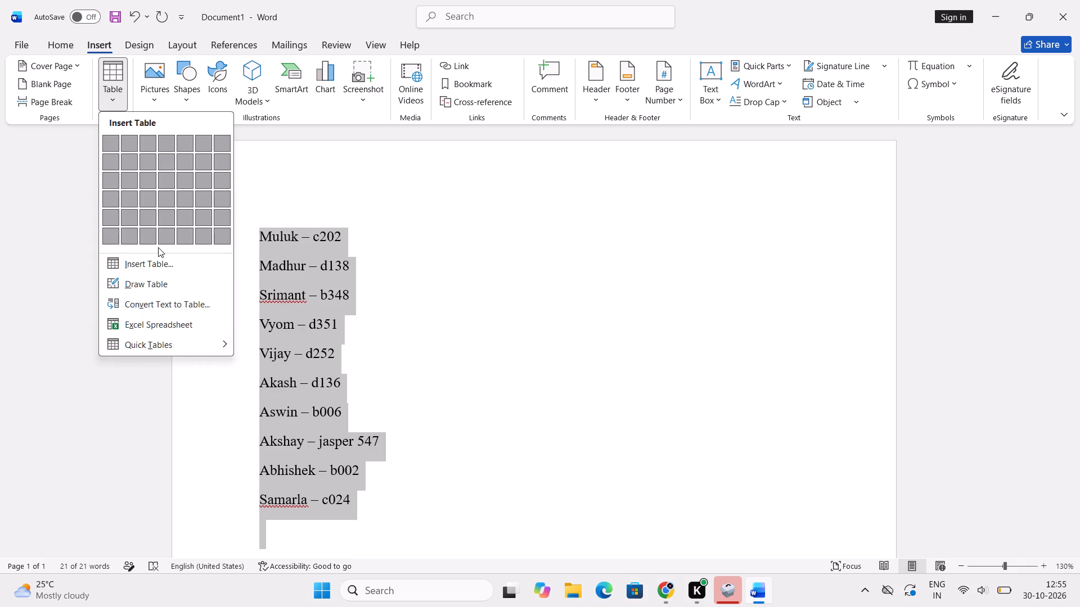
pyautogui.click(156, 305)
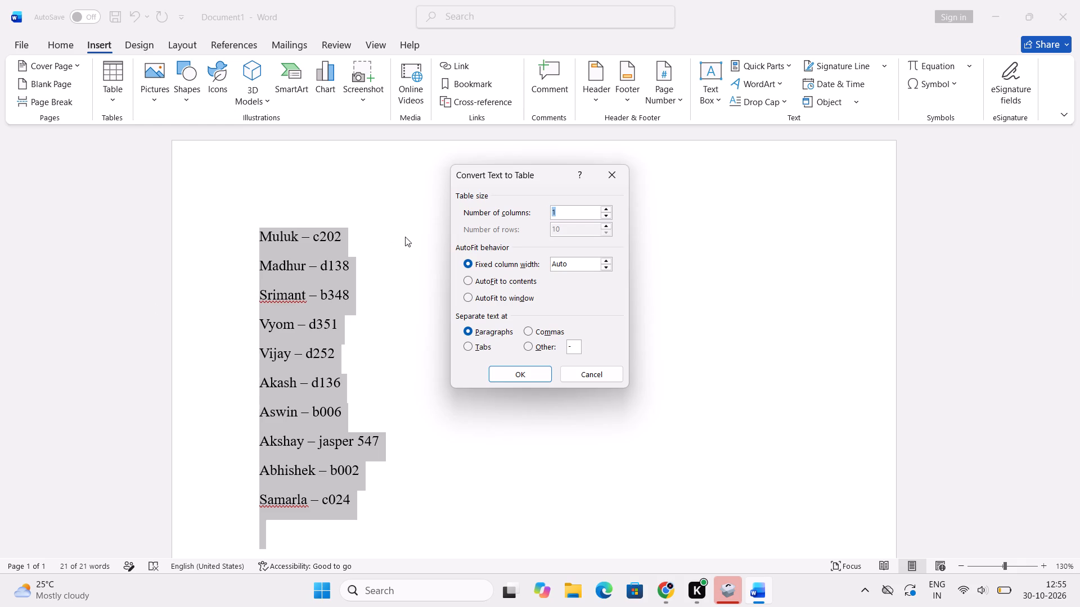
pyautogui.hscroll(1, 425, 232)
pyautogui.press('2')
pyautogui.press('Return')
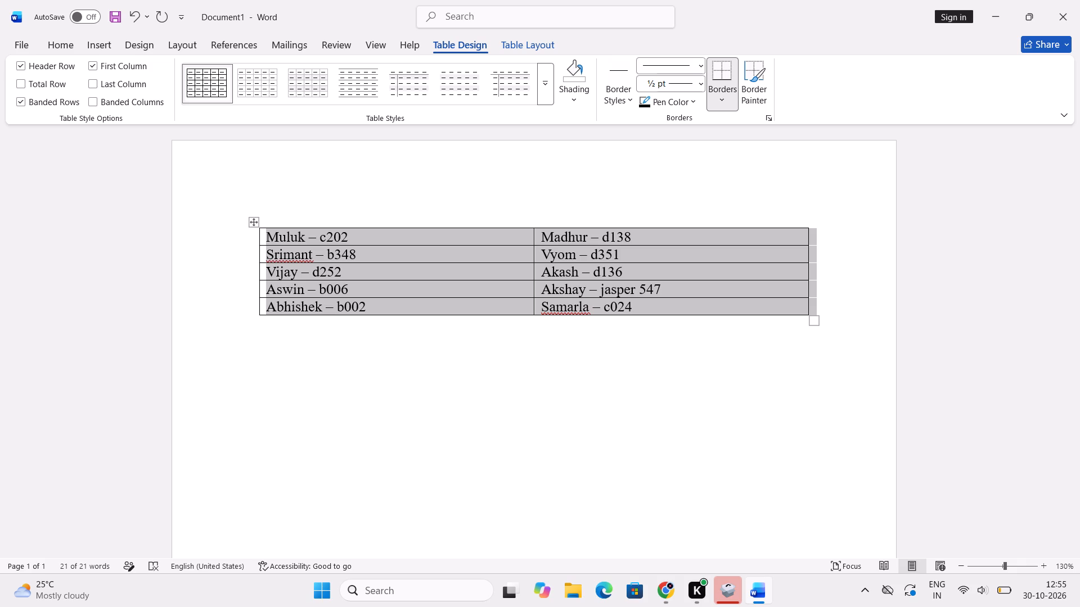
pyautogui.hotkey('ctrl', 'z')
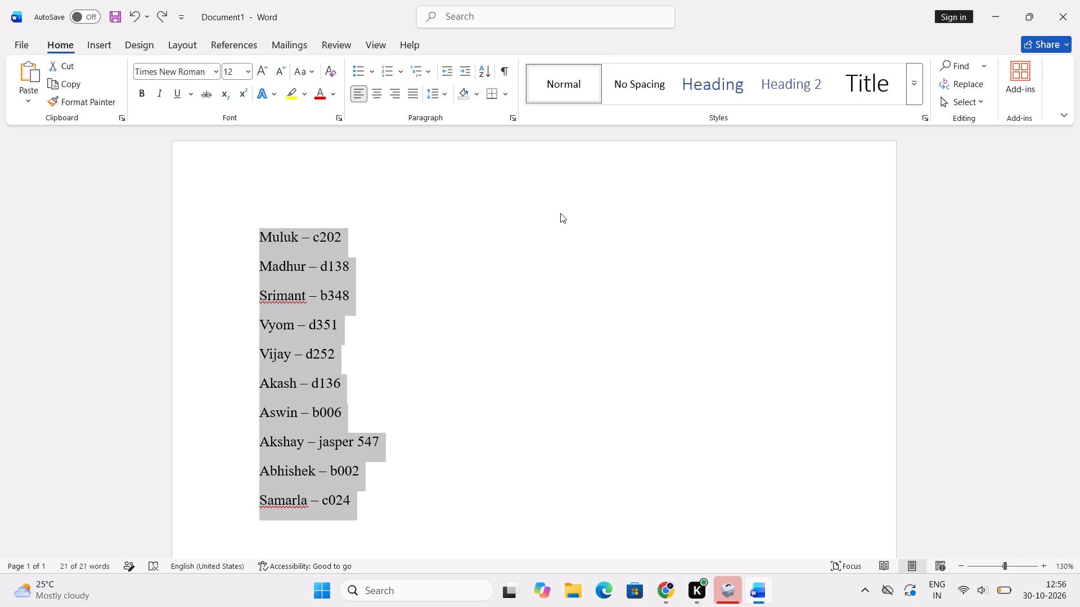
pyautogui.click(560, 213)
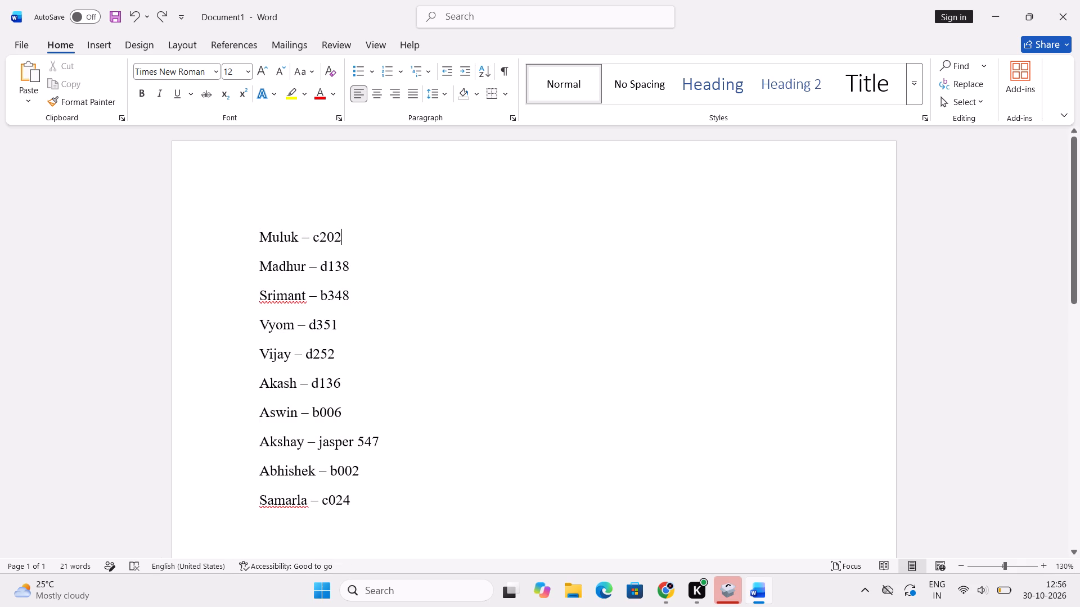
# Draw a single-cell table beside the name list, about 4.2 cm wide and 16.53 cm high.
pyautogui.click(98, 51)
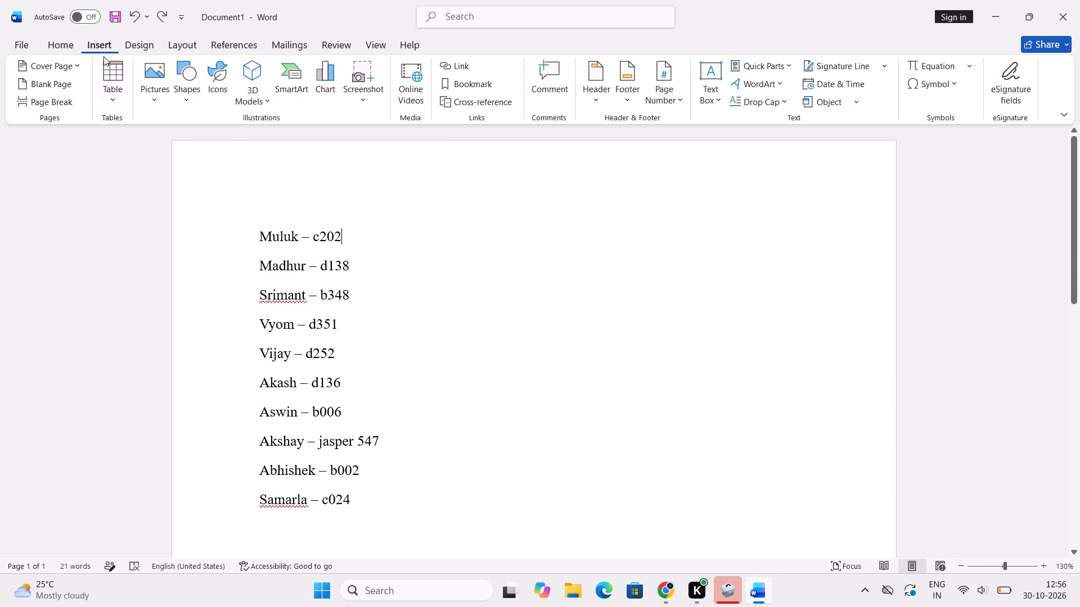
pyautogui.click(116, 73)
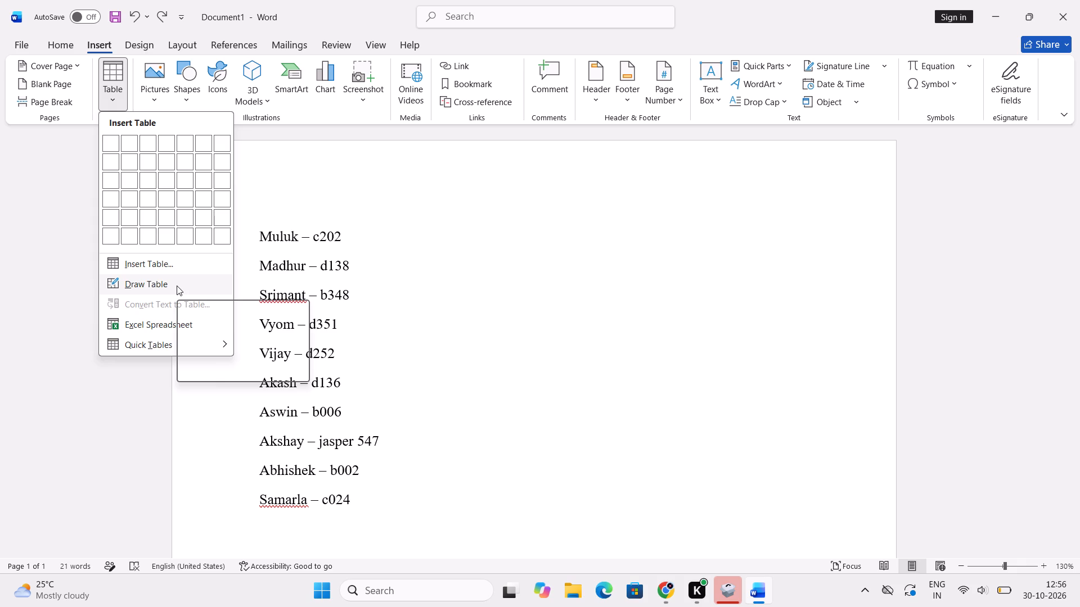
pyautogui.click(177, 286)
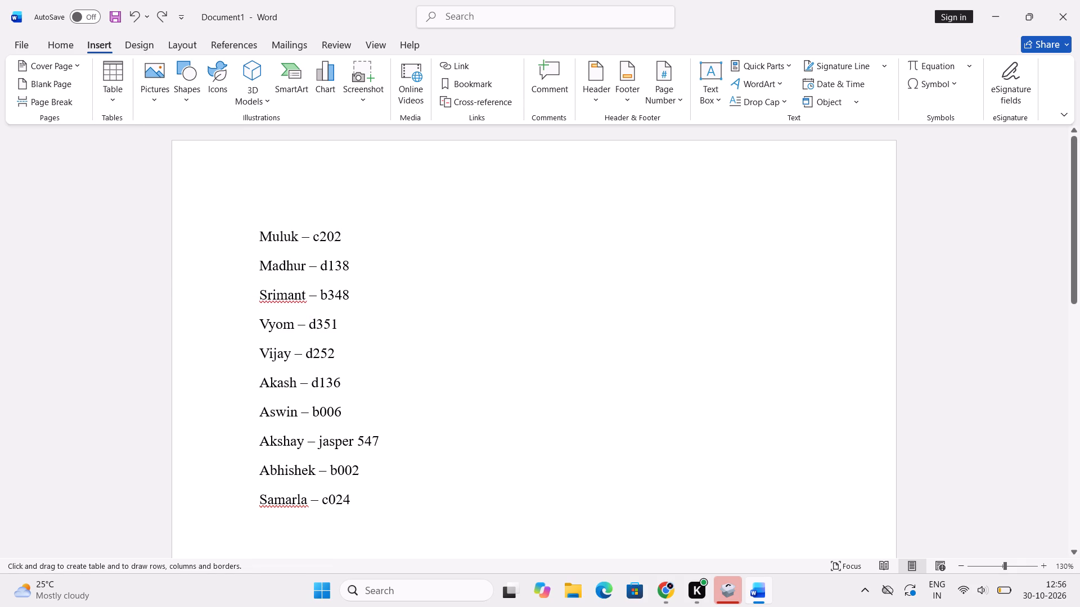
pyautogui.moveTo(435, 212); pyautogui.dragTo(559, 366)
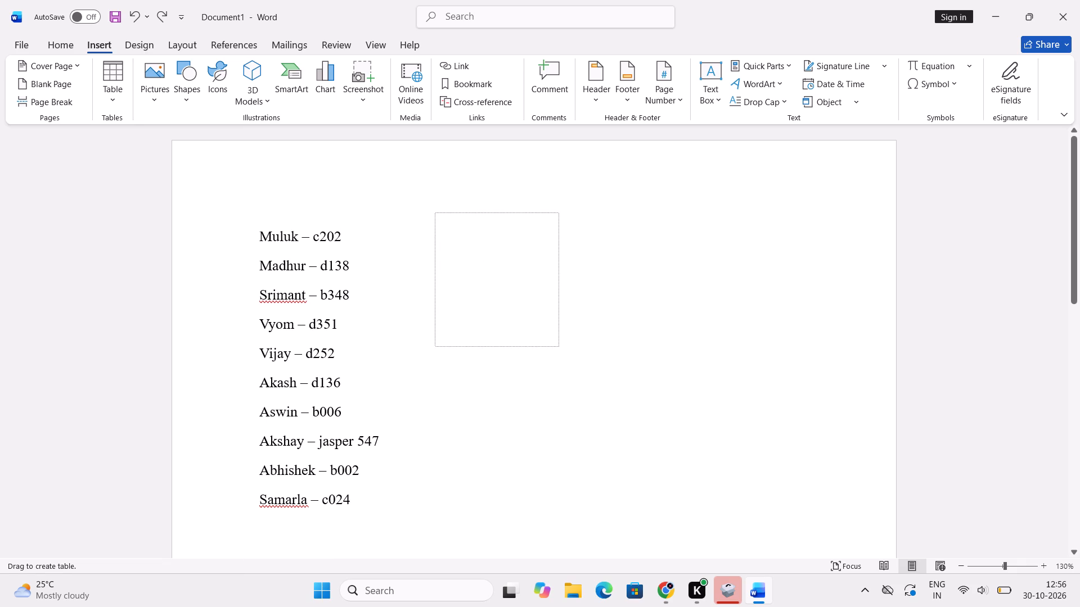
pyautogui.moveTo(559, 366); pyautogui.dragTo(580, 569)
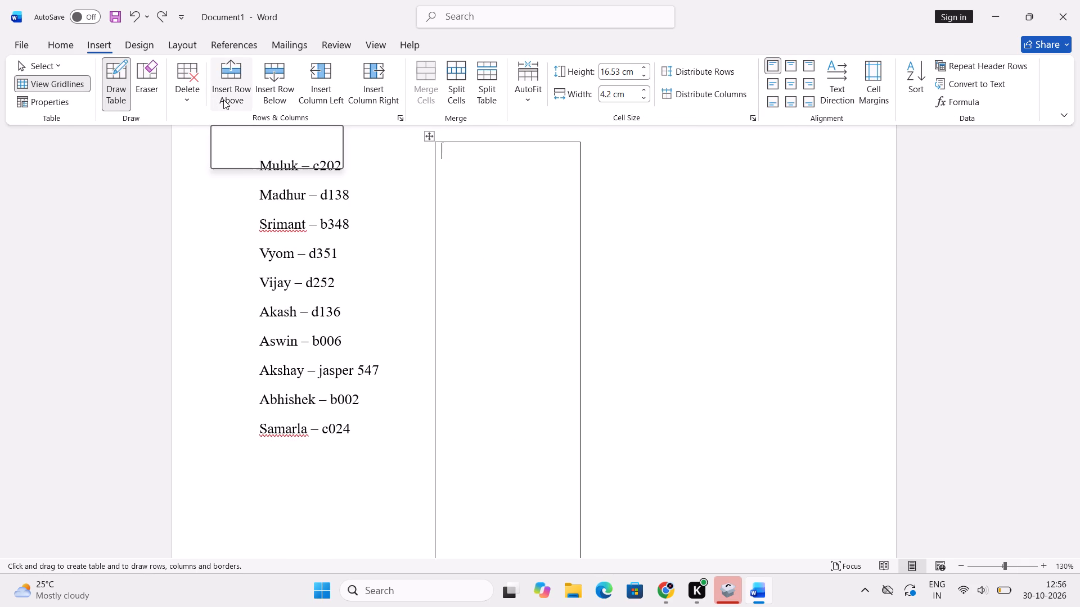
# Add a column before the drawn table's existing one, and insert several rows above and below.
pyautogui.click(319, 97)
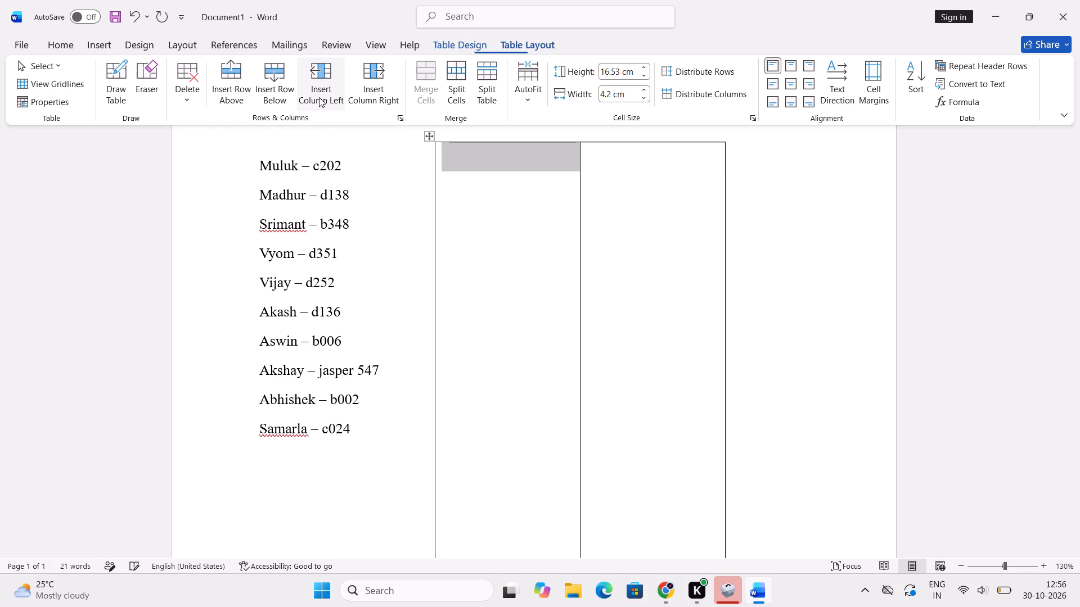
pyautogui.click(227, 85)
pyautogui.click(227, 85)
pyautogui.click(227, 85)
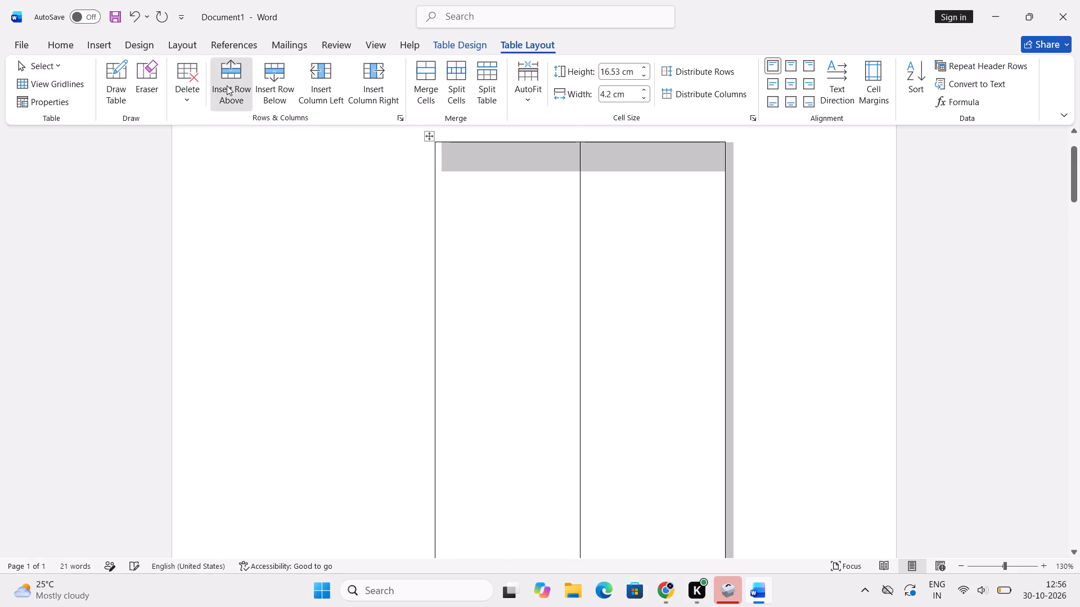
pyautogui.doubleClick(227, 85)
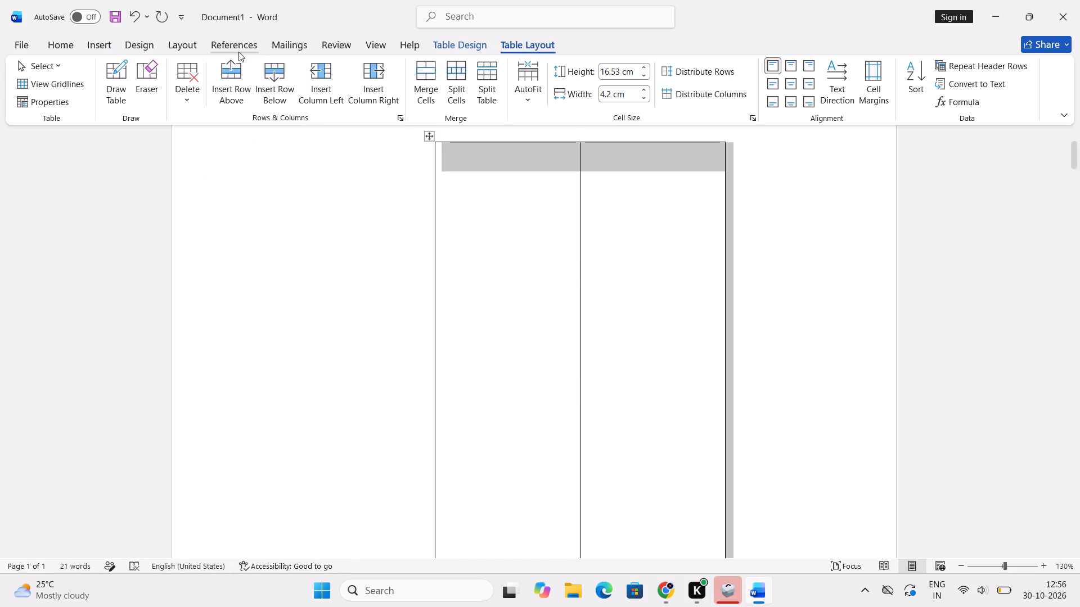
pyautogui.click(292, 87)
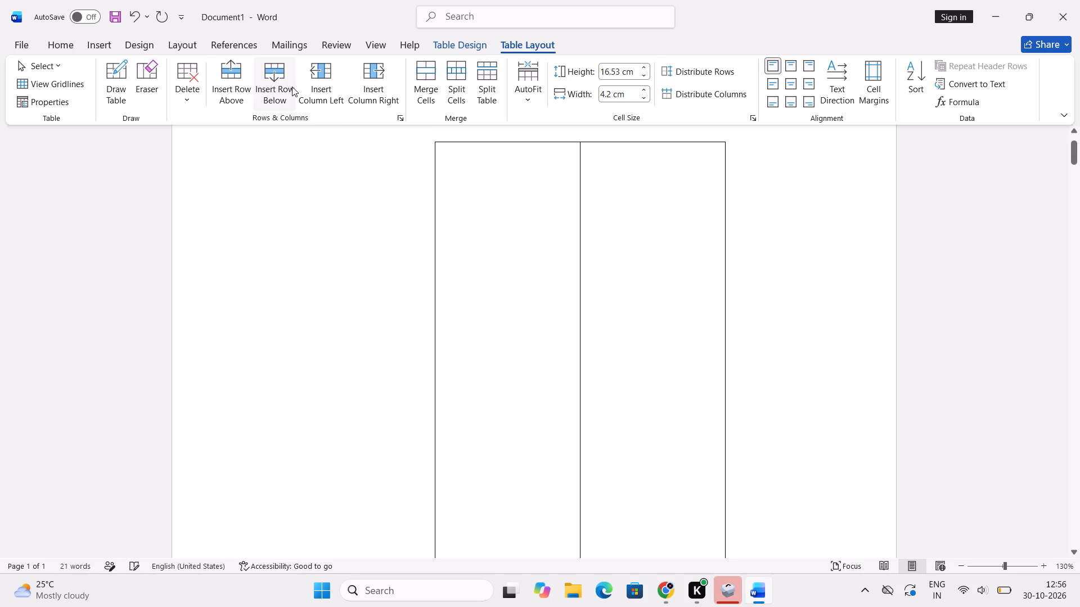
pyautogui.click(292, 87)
# Examine how far the enlarged table extends through the document.
pyautogui.scroll(-11, 701, 219)
pyautogui.scroll(18, 701, 219)
pyautogui.scroll(15, 701, 219)
pyautogui.scroll(-20, 689, 360)
pyautogui.scroll(2, 689, 360)
pyautogui.scroll(-20, 689, 360)
pyautogui.scroll(-5, 689, 360)
pyautogui.scroll(4, 689, 360)
pyautogui.scroll(-1, 689, 360)
pyautogui.scroll(1, 689, 360)
pyautogui.scroll(-17, 689, 360)
pyautogui.scroll(1, 689, 360)
pyautogui.scroll(-1, 689, 360)
pyautogui.scroll(1, 689, 360)
pyautogui.scroll(-1, 689, 360)
pyautogui.scroll(1, 689, 360)
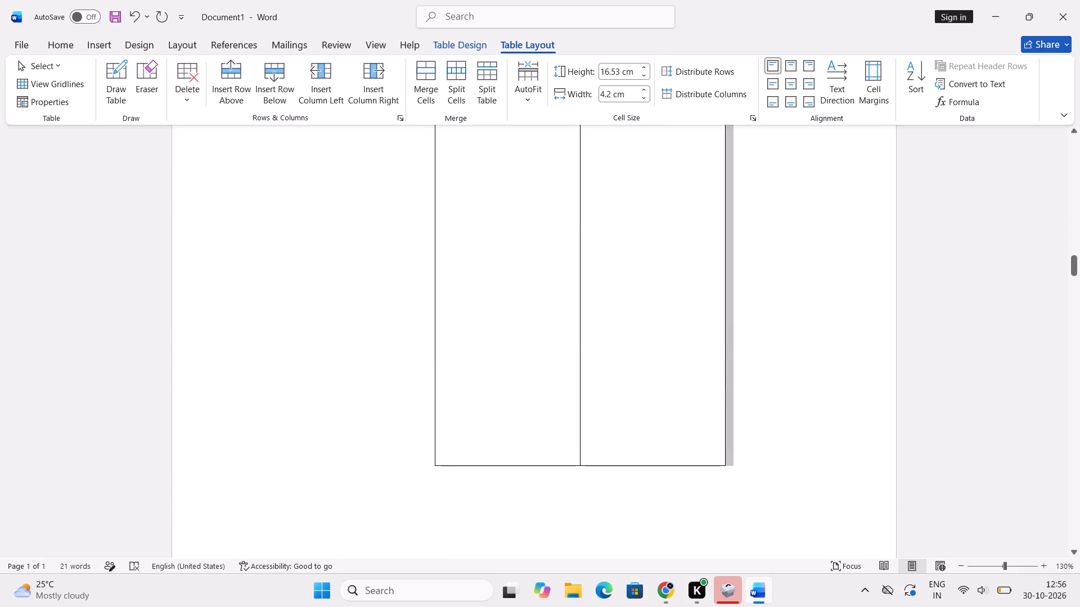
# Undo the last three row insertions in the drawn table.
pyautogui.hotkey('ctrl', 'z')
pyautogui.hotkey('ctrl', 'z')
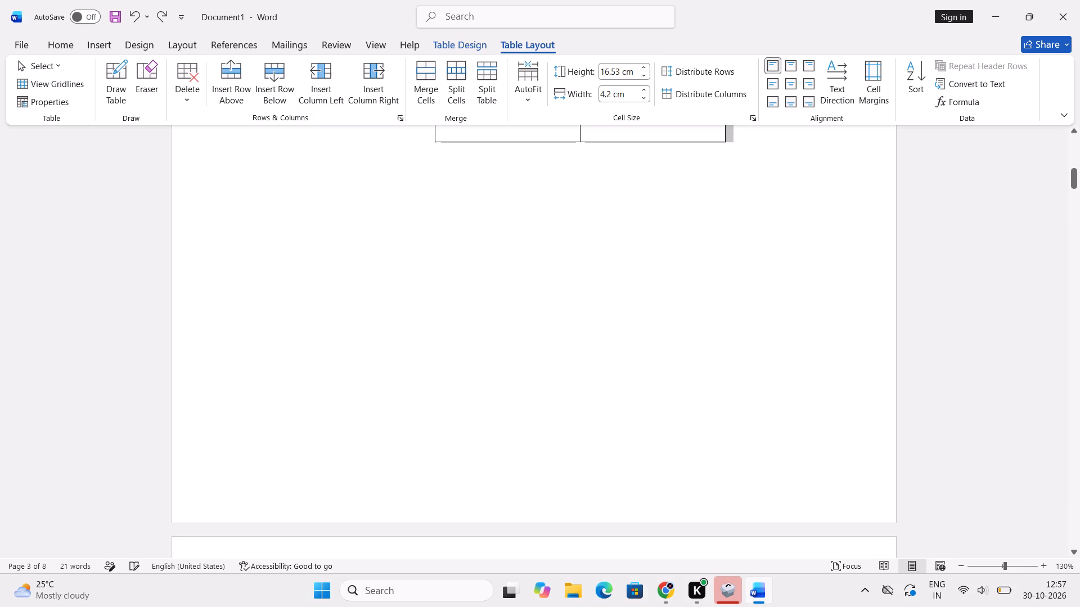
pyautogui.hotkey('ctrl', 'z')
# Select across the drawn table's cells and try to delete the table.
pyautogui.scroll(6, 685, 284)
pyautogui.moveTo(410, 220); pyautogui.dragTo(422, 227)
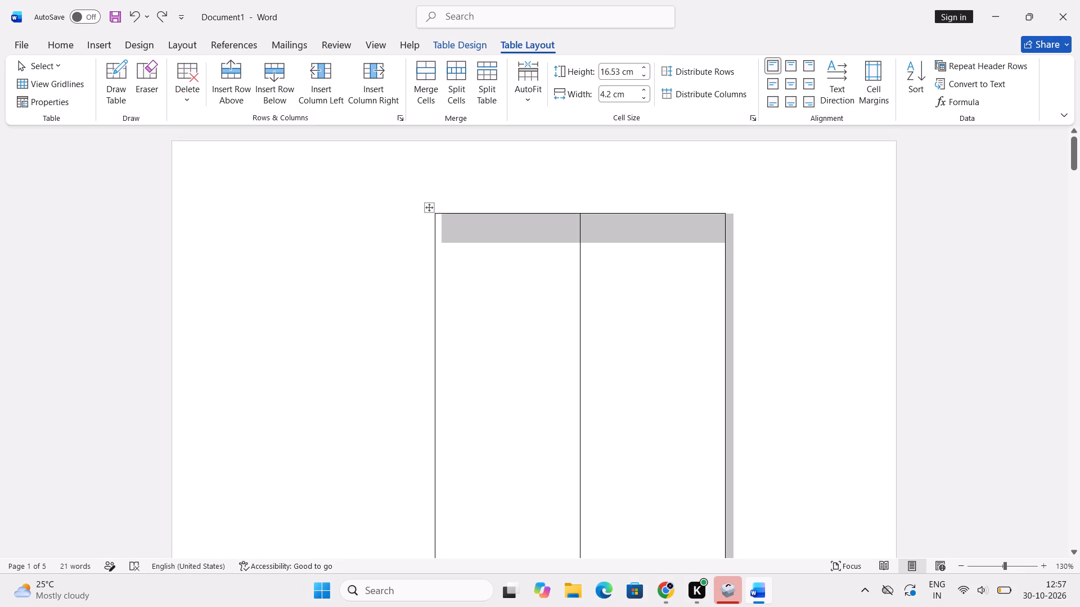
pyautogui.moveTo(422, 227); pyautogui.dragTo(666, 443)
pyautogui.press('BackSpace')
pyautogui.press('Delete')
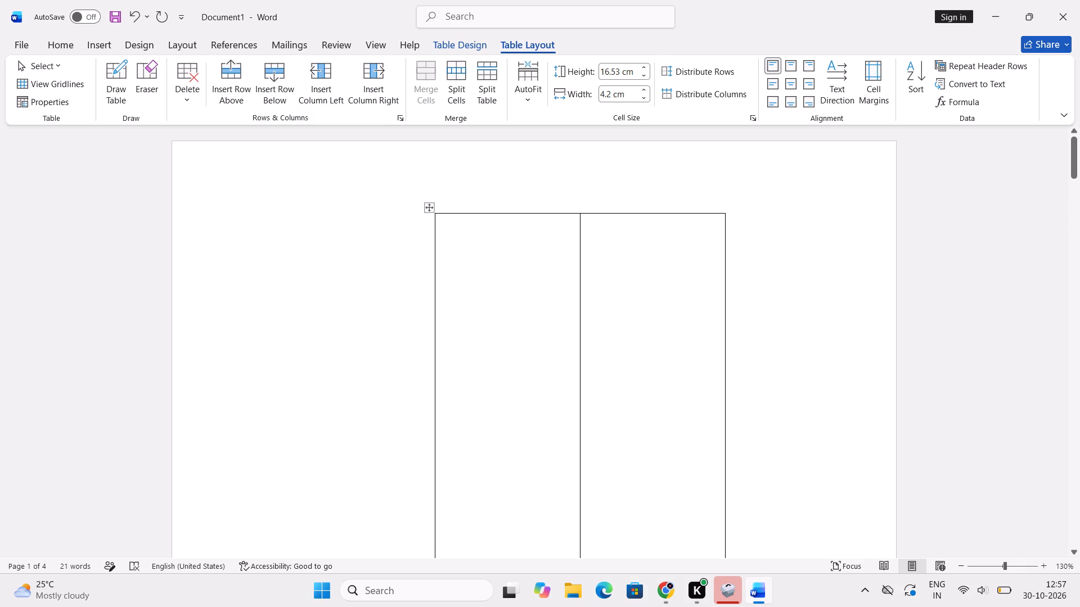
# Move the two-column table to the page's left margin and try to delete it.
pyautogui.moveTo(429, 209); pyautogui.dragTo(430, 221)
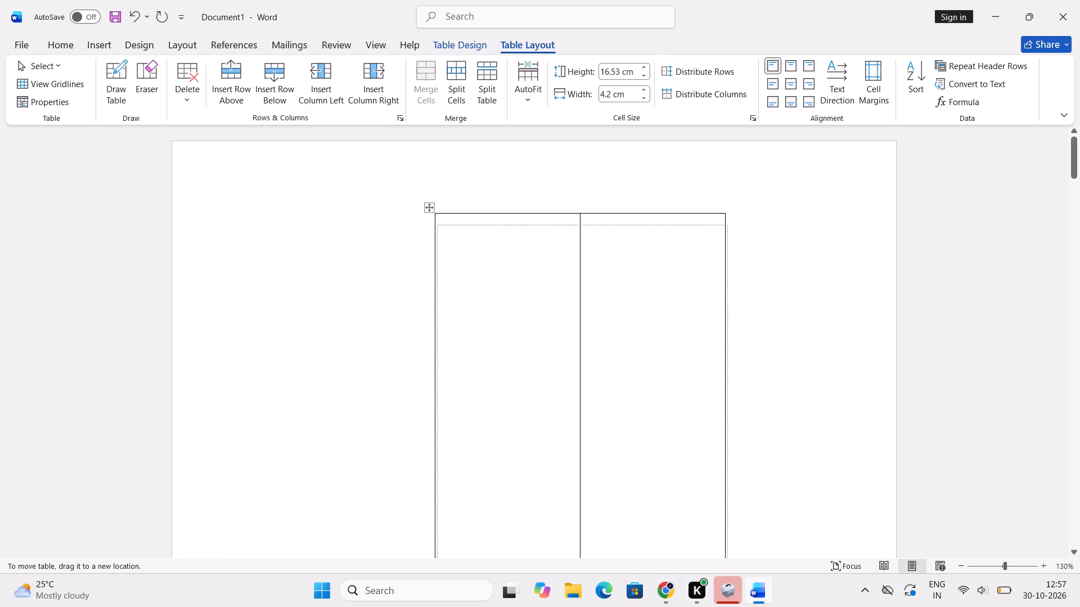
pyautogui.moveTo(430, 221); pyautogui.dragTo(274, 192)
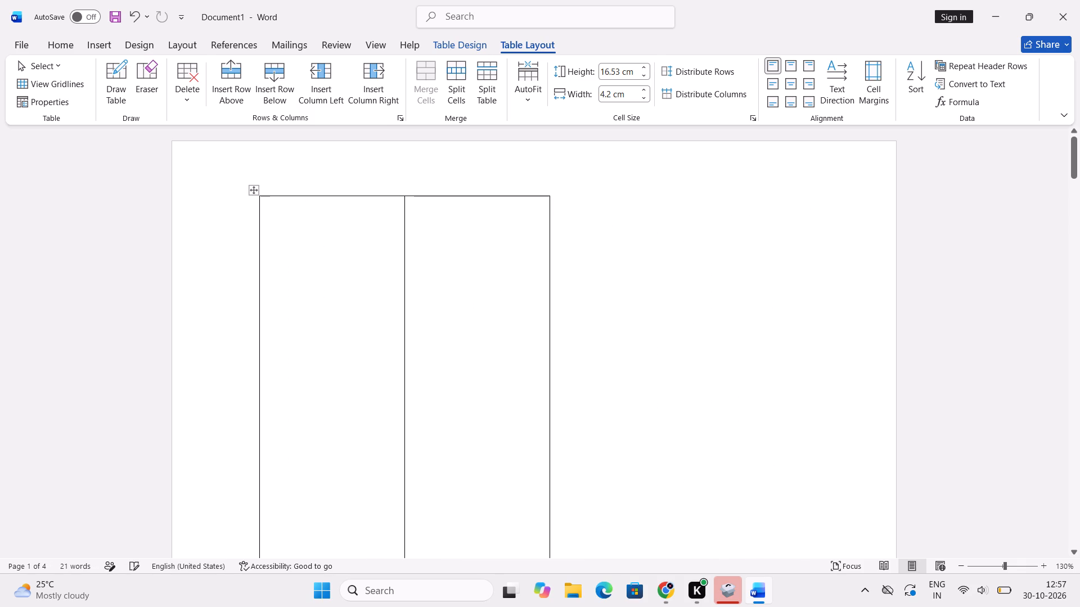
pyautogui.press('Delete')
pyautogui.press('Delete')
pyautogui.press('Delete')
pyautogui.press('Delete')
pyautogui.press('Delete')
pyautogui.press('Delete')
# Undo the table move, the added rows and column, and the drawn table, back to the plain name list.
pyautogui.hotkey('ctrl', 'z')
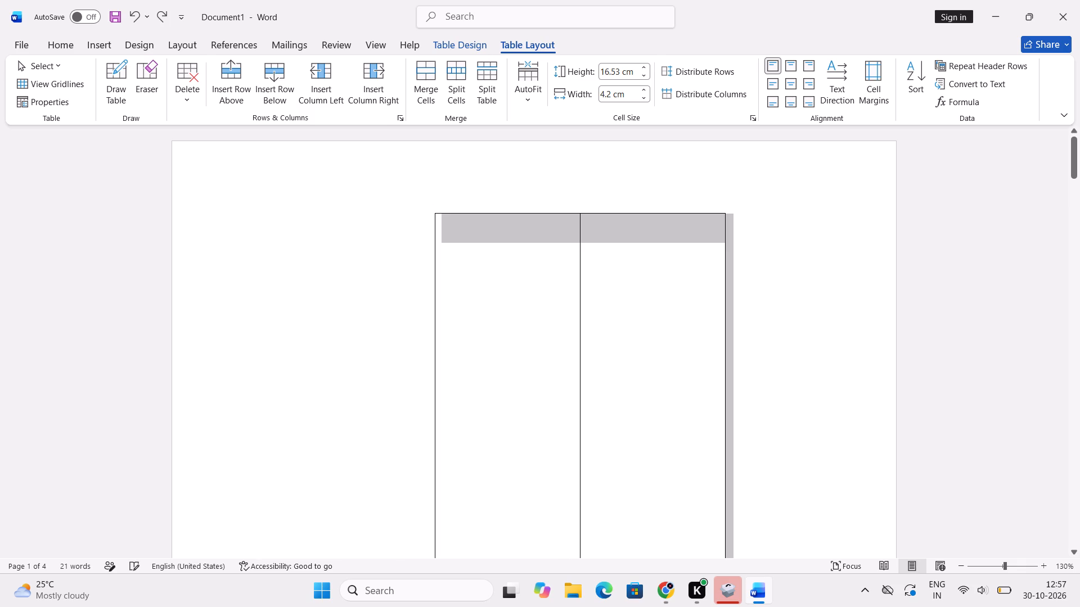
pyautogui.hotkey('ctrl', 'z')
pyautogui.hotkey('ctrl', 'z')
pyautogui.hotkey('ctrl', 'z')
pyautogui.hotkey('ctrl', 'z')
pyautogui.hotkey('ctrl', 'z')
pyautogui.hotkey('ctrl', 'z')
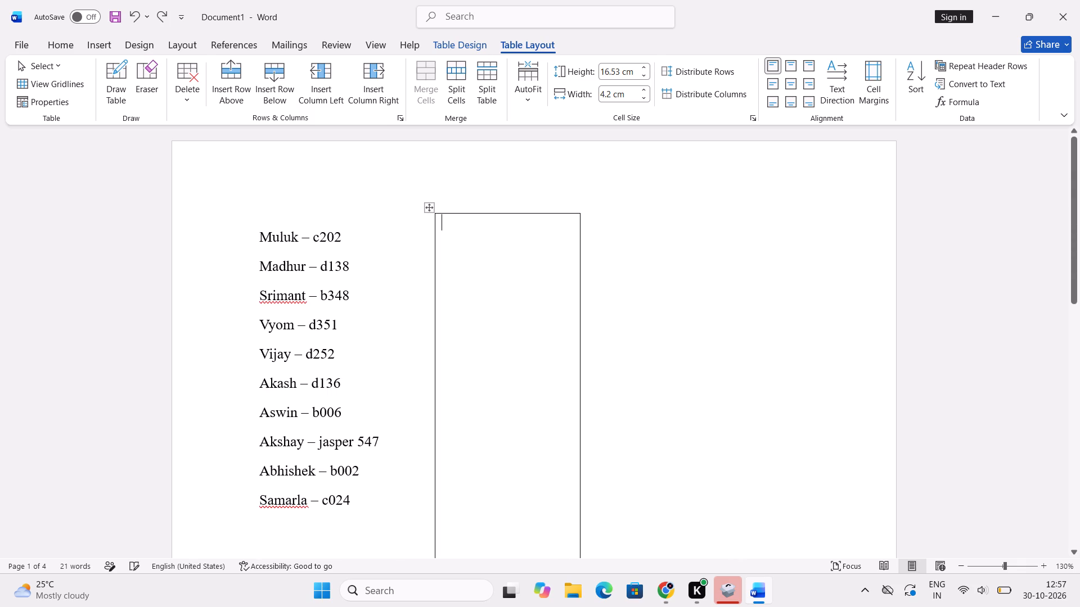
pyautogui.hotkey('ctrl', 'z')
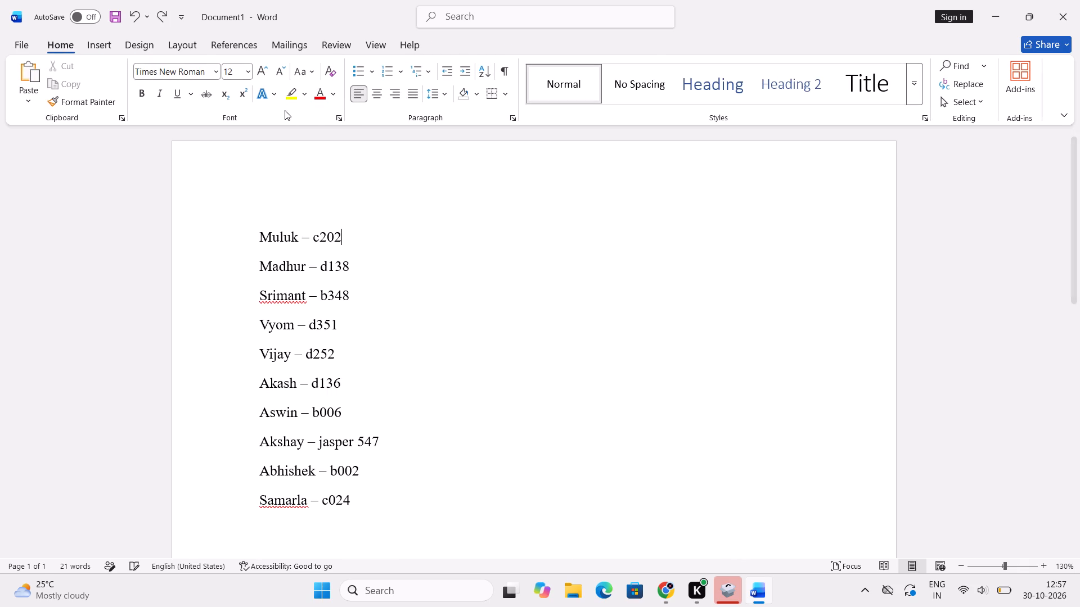
# Insert a table with 2 columns and 10 rows below the Muluk – c202 line, keeping the automatic fixed column width.
pyautogui.click(107, 47)
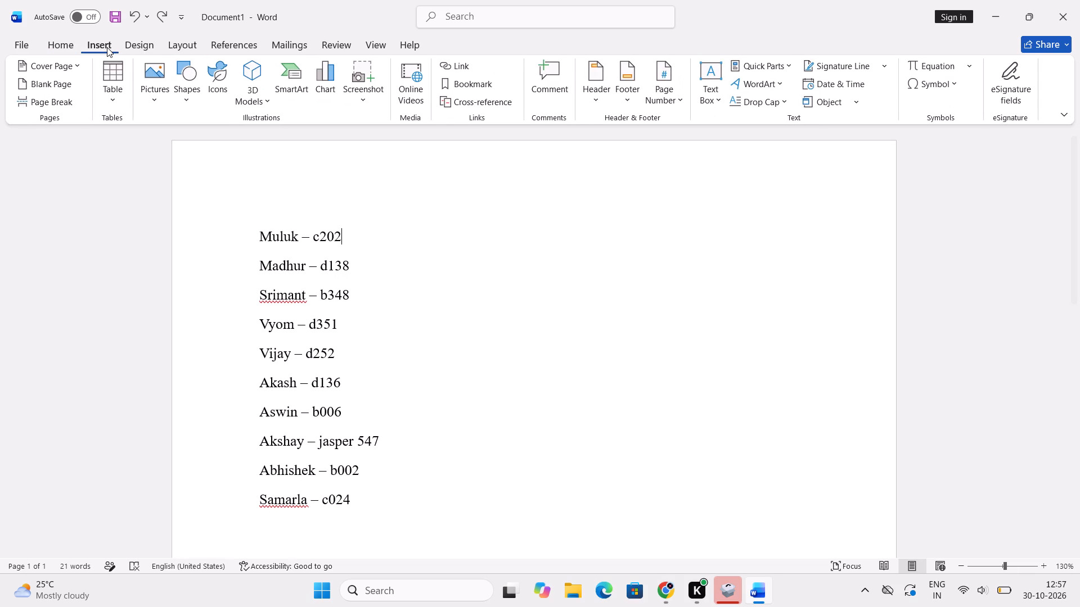
pyautogui.click(120, 76)
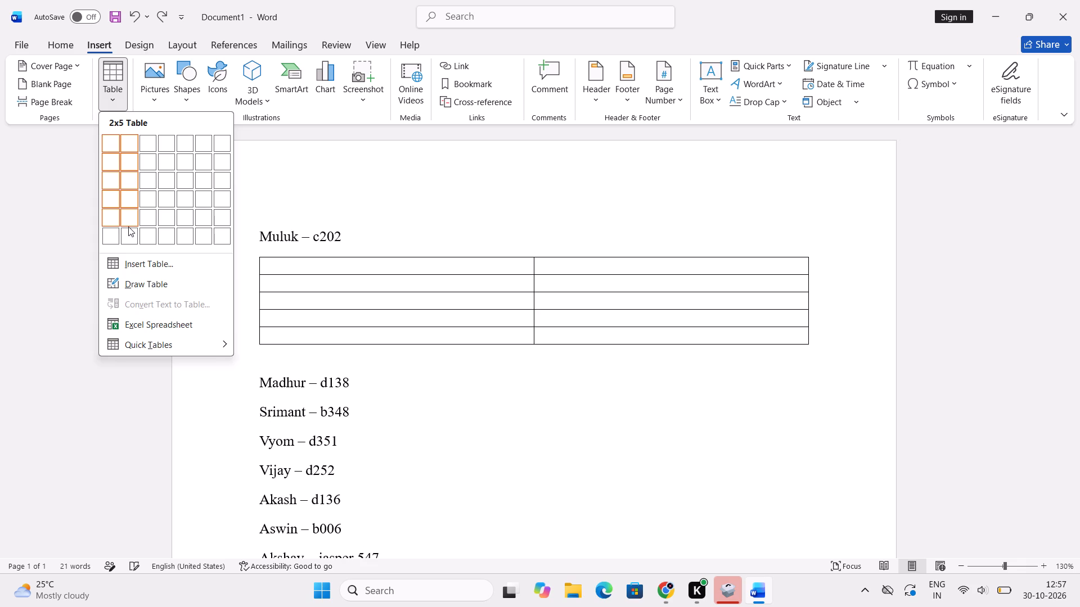
pyautogui.click(138, 262)
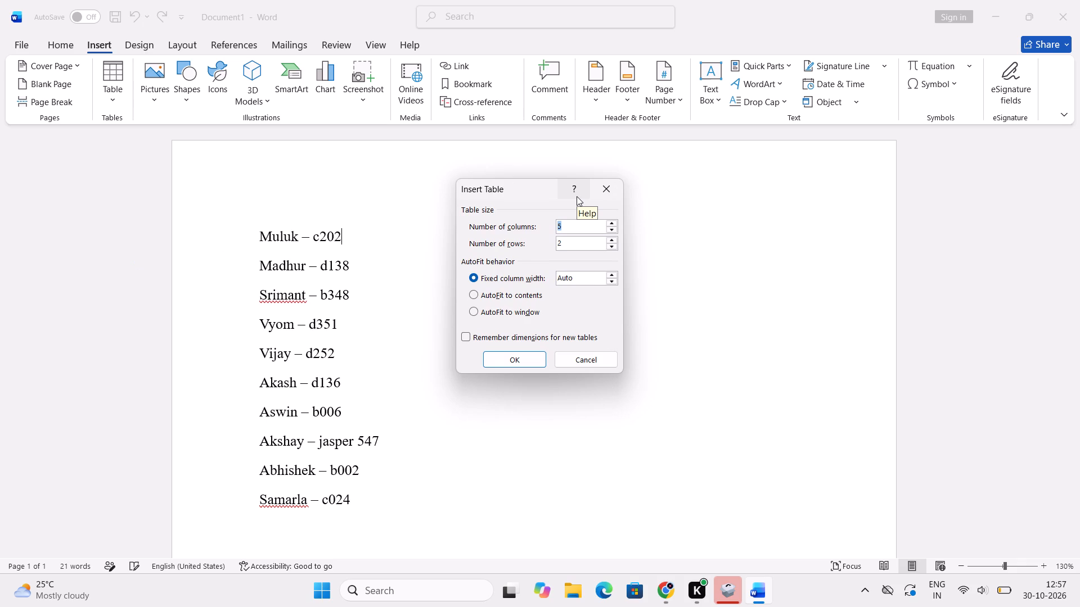
pyautogui.press('2')
pyautogui.press('Down')
pyautogui.press('2')
pyautogui.press('Tab')
pyautogui.write('10')
pyautogui.click(613, 282)
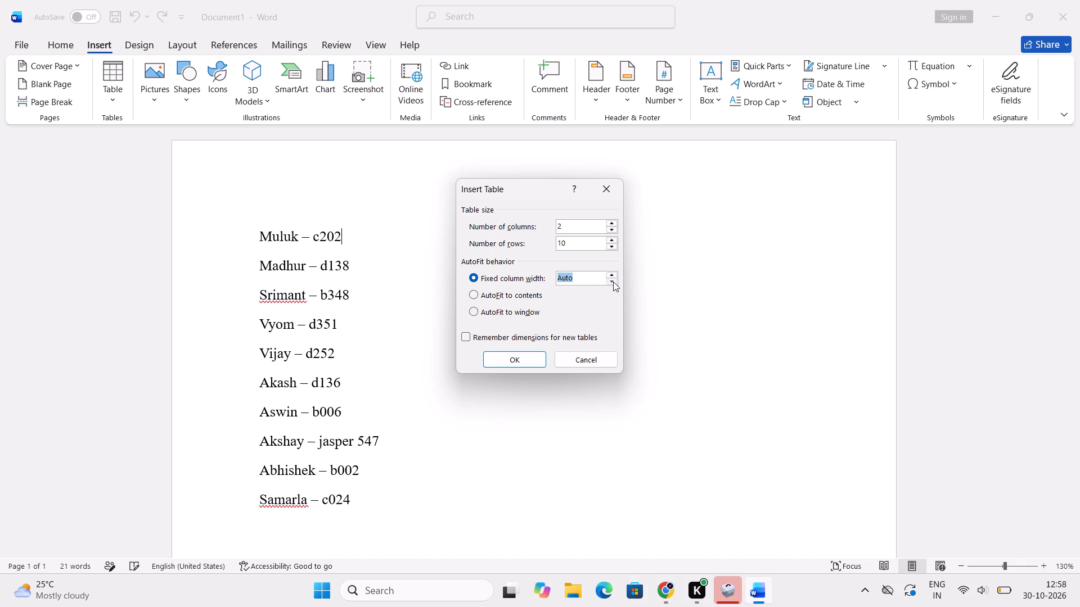
pyautogui.doubleClick(613, 282)
pyautogui.moveTo(613, 282); pyautogui.dragTo(596, 282)
pyautogui.doubleClick(543, 355)
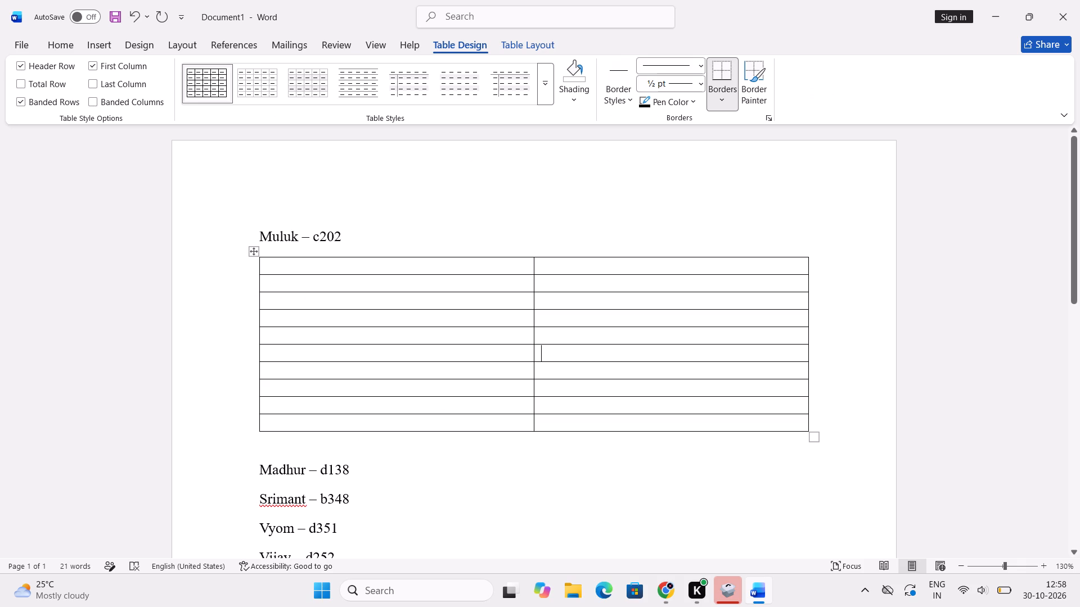
# Fill the table's first row with Muluk and C202, copying the line above the table and trimming it to the name.
pyautogui.moveTo(255, 237); pyautogui.dragTo(344, 239)
pyautogui.hotkey('ctrl', 'c')
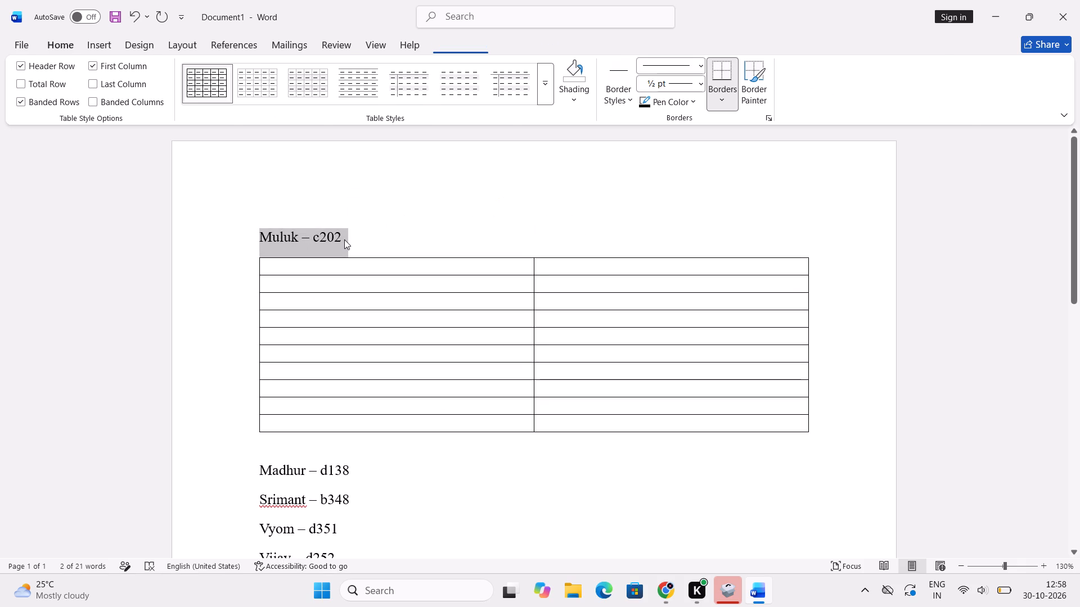
pyautogui.click(345, 262)
pyautogui.hotkey('ctrl', 'v')
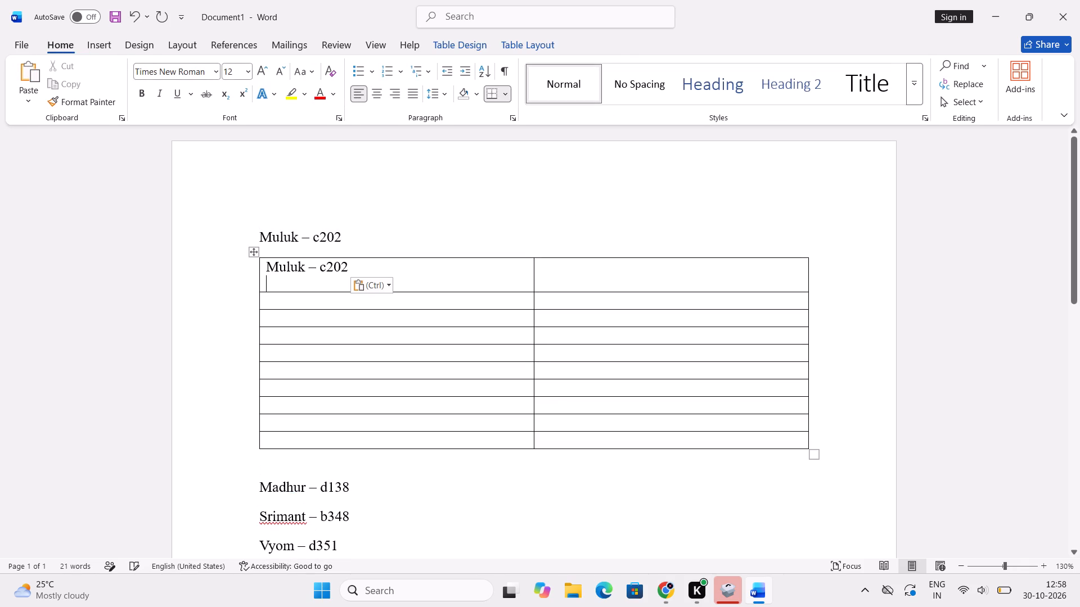
pyautogui.moveTo(306, 271); pyautogui.dragTo(354, 271)
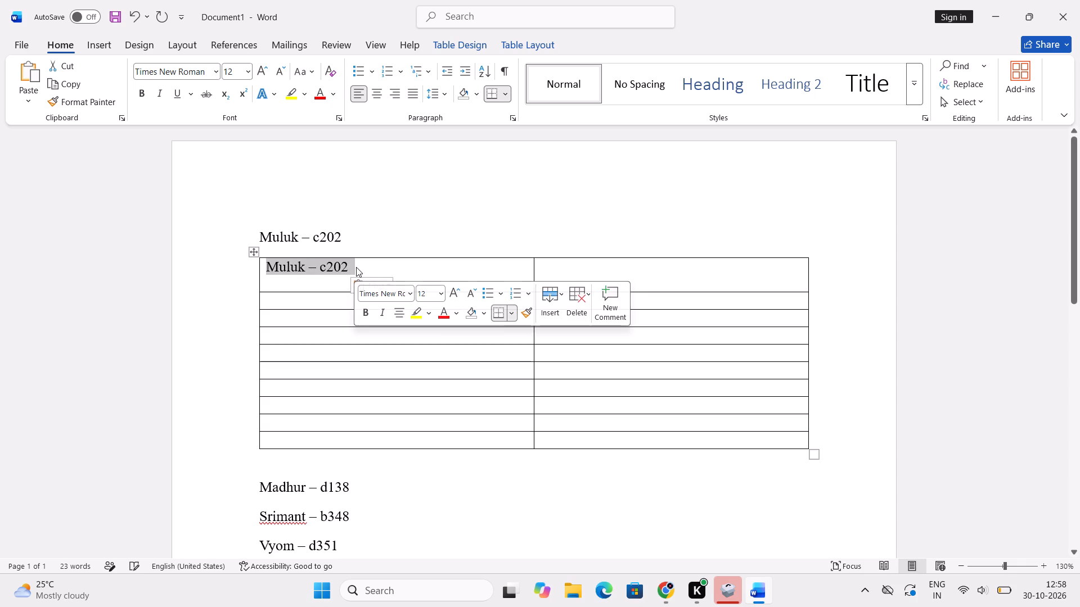
pyautogui.click(356, 267)
pyautogui.press('BackSpace')
pyautogui.press('BackSpace')
pyautogui.press('BackSpace')
pyautogui.press('BackSpace')
pyautogui.press('BackSpace')
pyautogui.press('BackSpace')
pyautogui.press('BackSpace')
pyautogui.press('BackSpace')
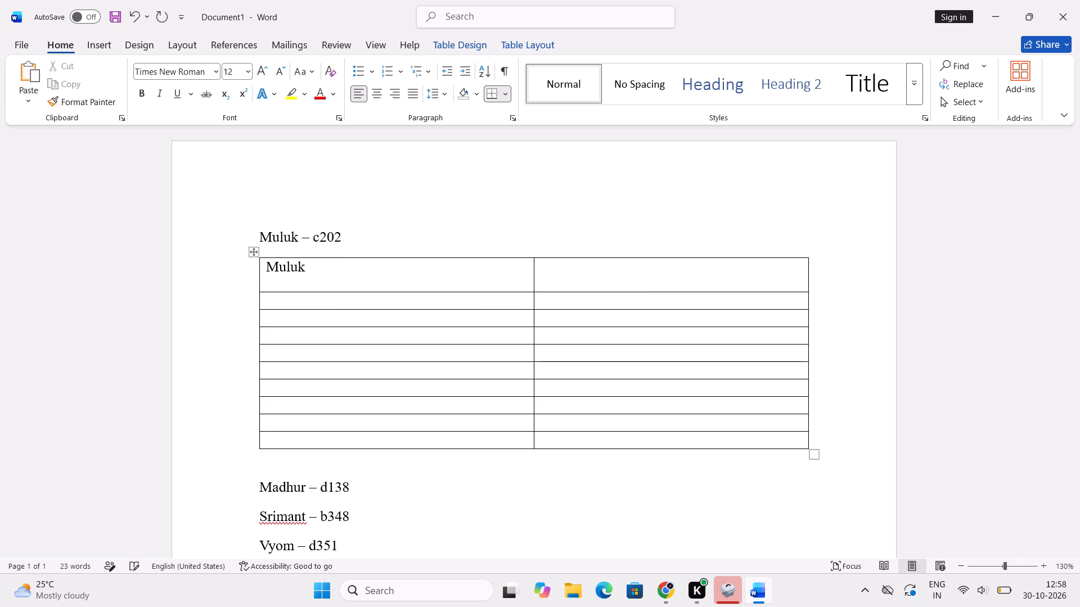
pyautogui.press('k')
pyautogui.press('Tab')
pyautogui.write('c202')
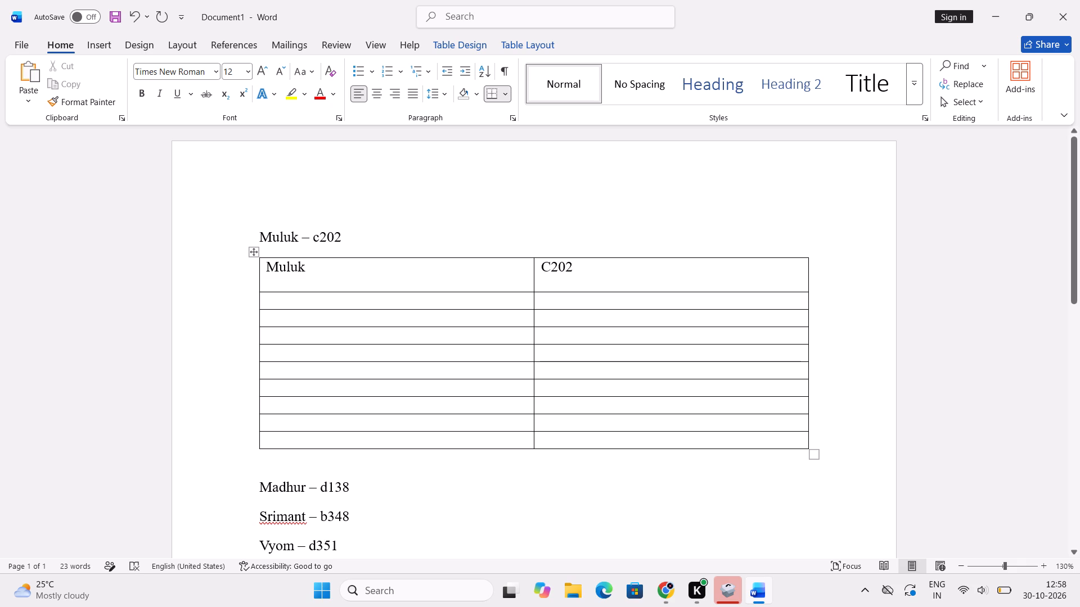
# Delete the Muluk – c202 line above the table and try to remove the blank line it leaves.
pyautogui.moveTo(349, 229); pyautogui.dragTo(345, 226)
pyautogui.moveTo(345, 226); pyautogui.dragTo(254, 248)
pyautogui.press('BackSpace')
pyautogui.press('BackSpace')
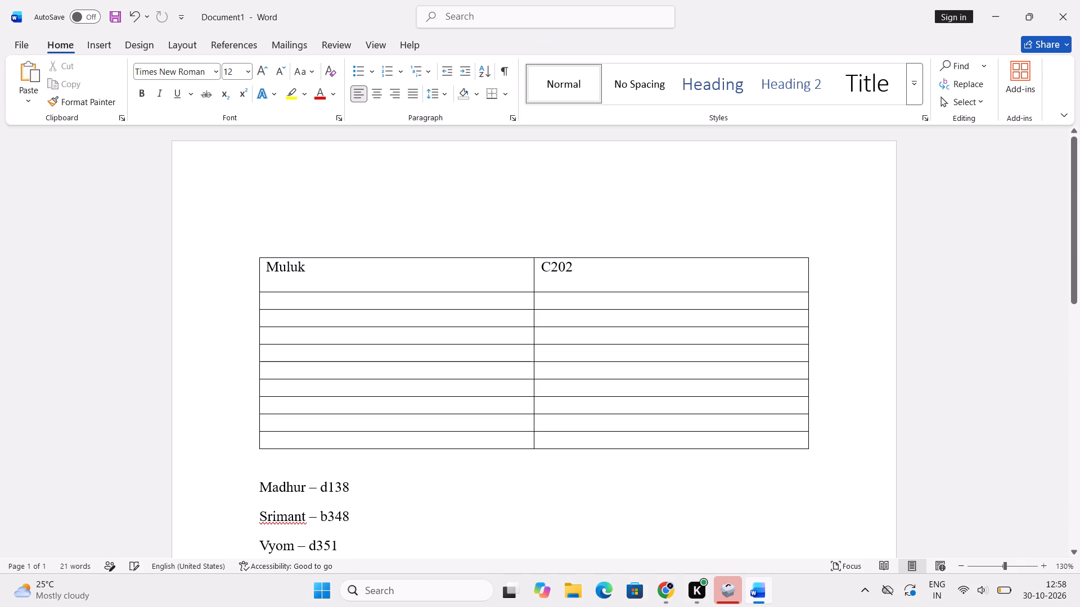
pyautogui.press('Down')
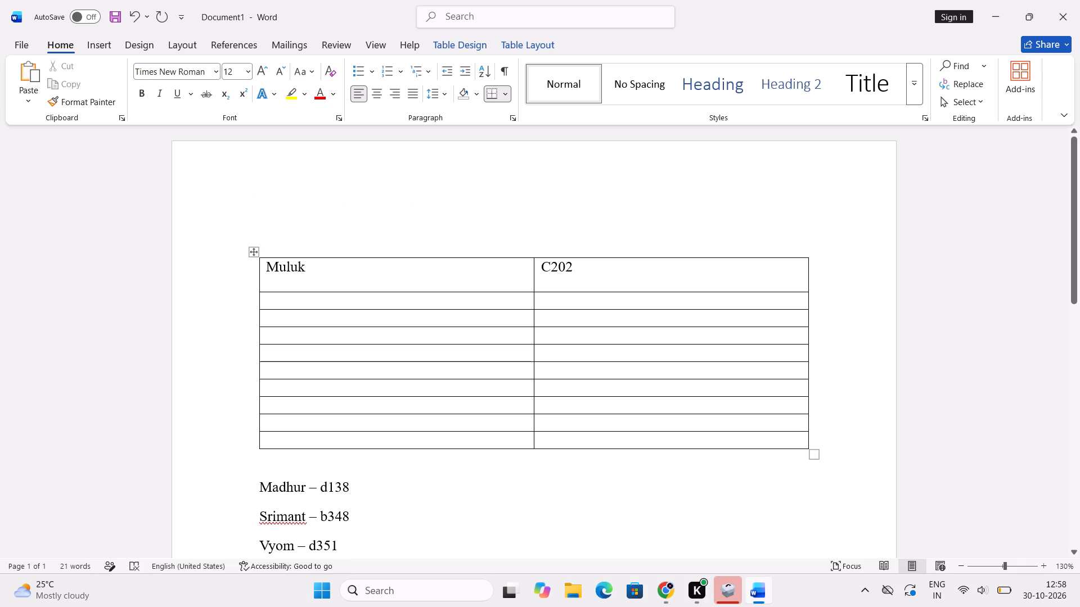
pyautogui.press('Left')
pyautogui.press('BackSpace')
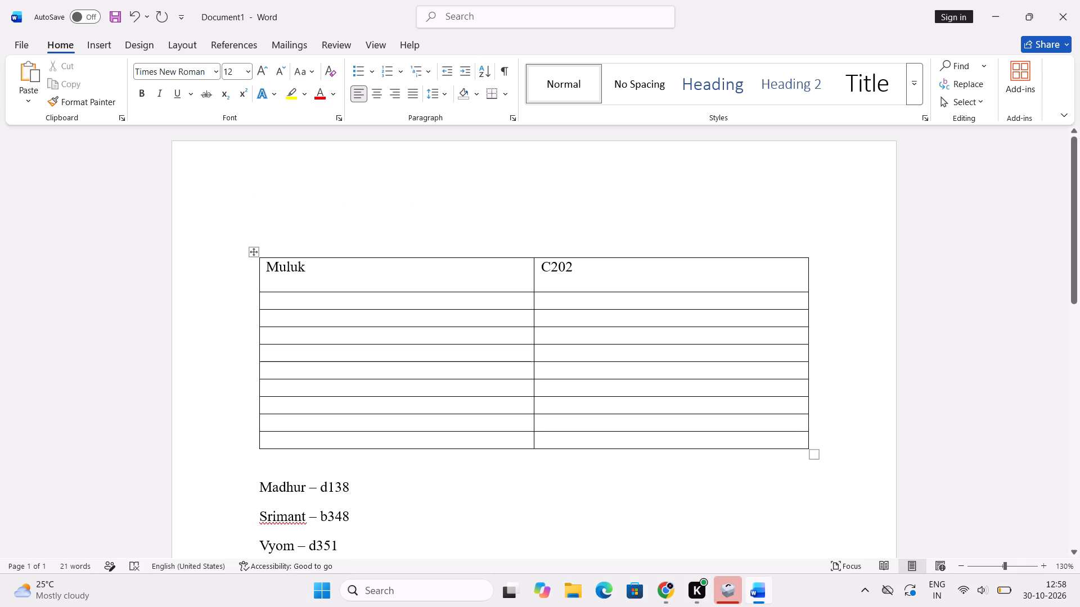
# Move the table up into the blank space at the page's top margin, aligned with the text's left edge.
pyautogui.moveTo(257, 254); pyautogui.dragTo(250, 226)
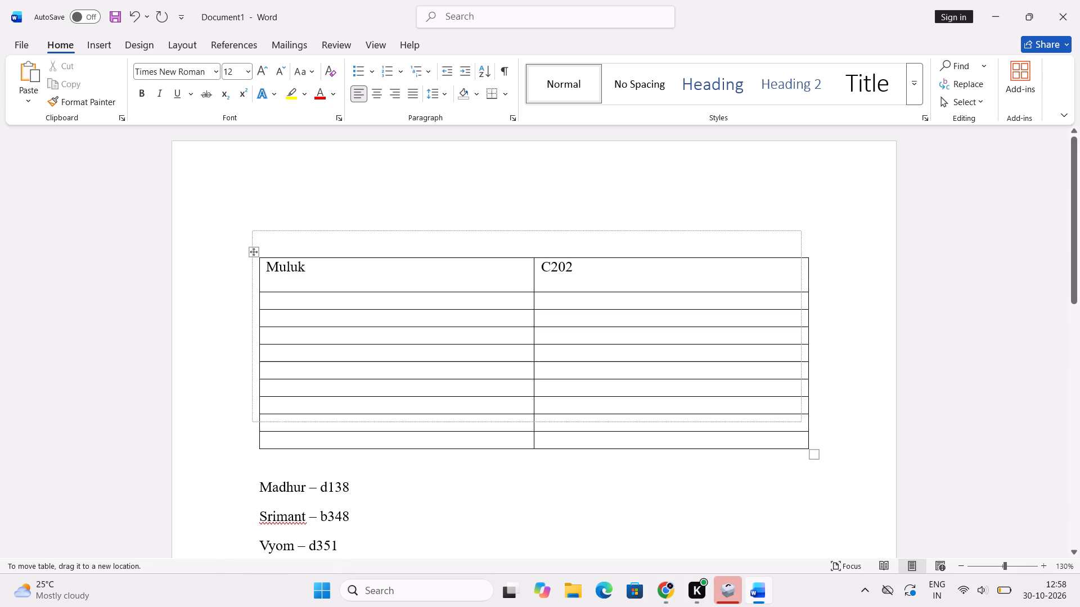
pyautogui.moveTo(250, 226); pyautogui.dragTo(251, 224)
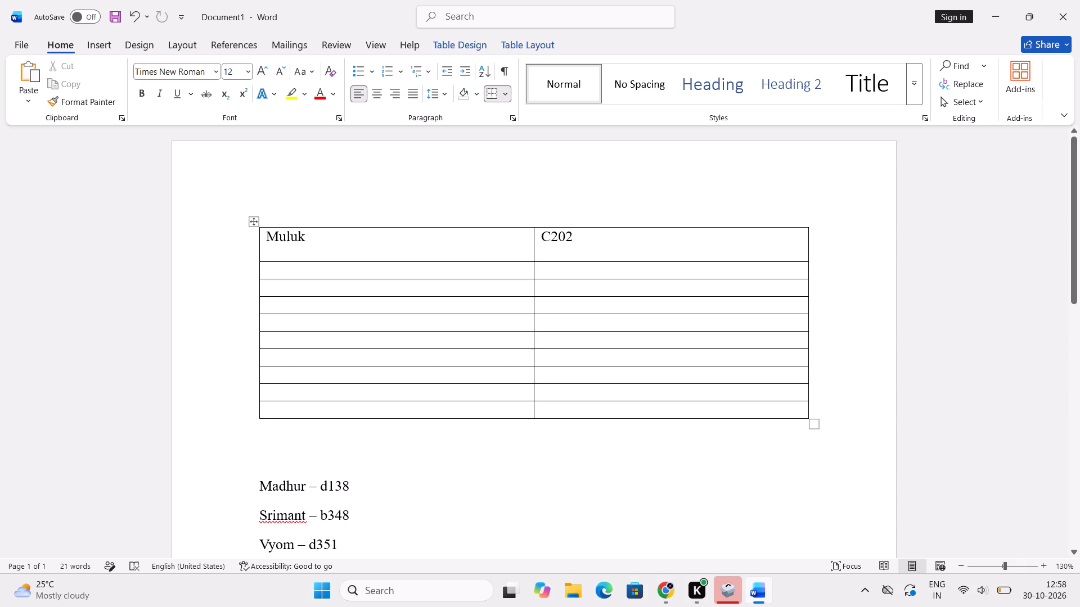
# Fill the table's second row with Madhur and B348.
pyautogui.click(317, 274)
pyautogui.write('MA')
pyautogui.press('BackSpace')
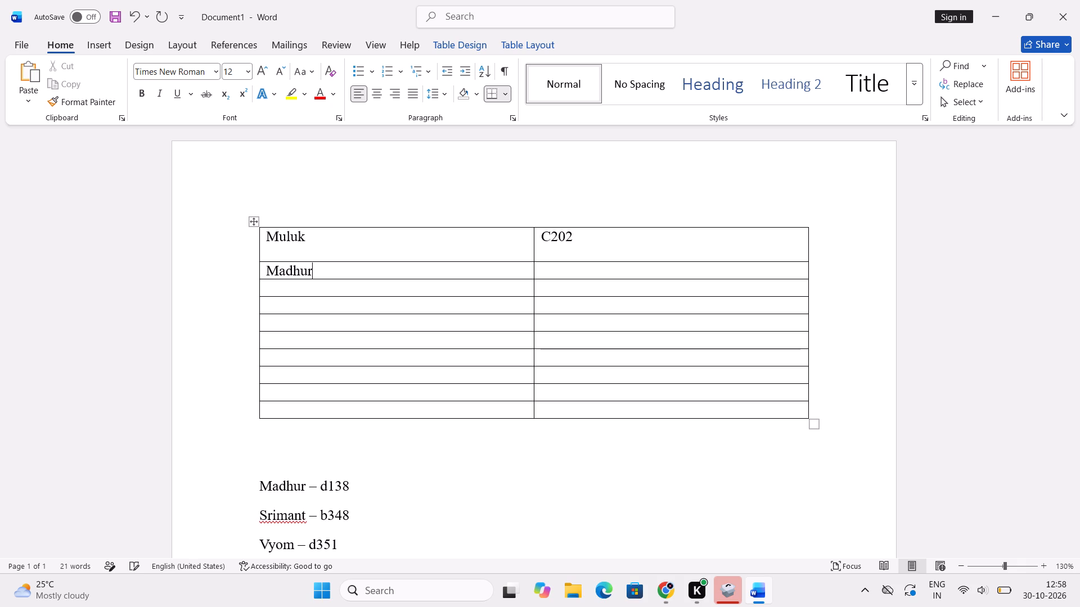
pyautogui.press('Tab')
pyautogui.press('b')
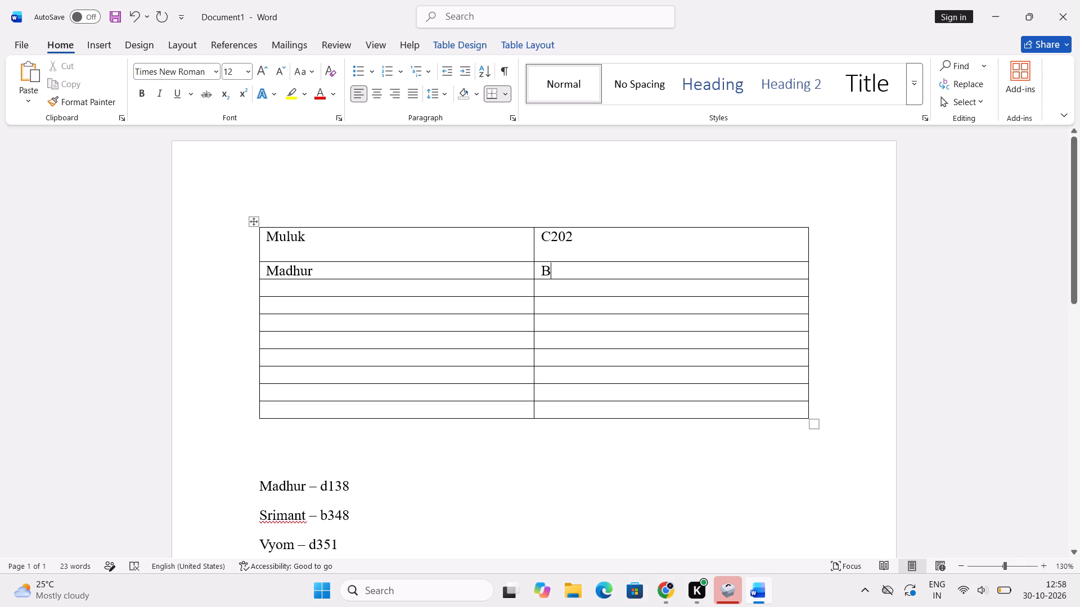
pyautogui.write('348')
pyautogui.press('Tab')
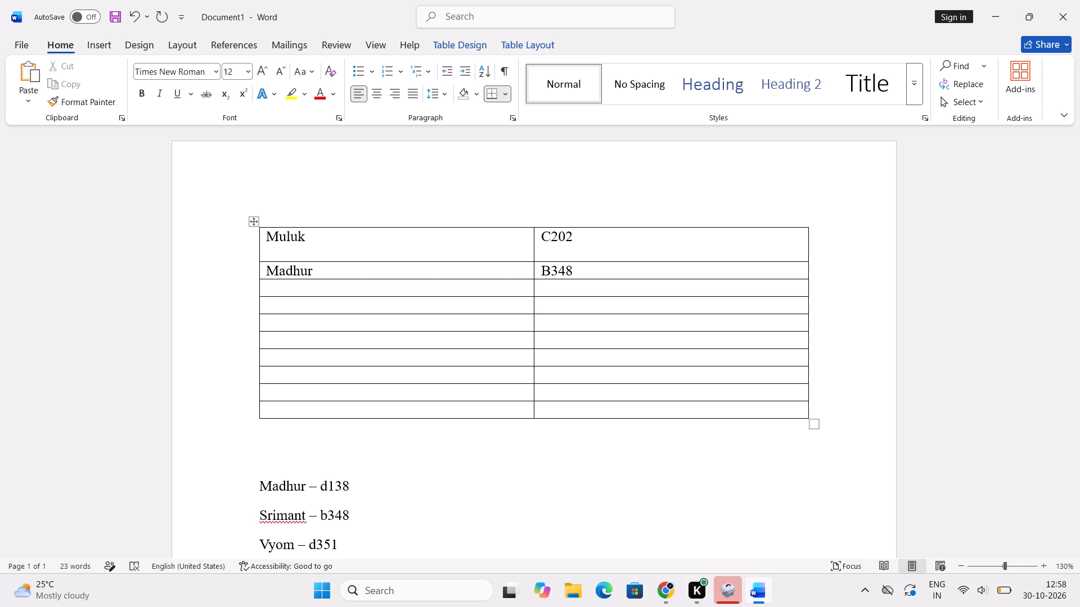
# Remove the empty line under Muluk in the table's first cell.
pyautogui.click(327, 251)
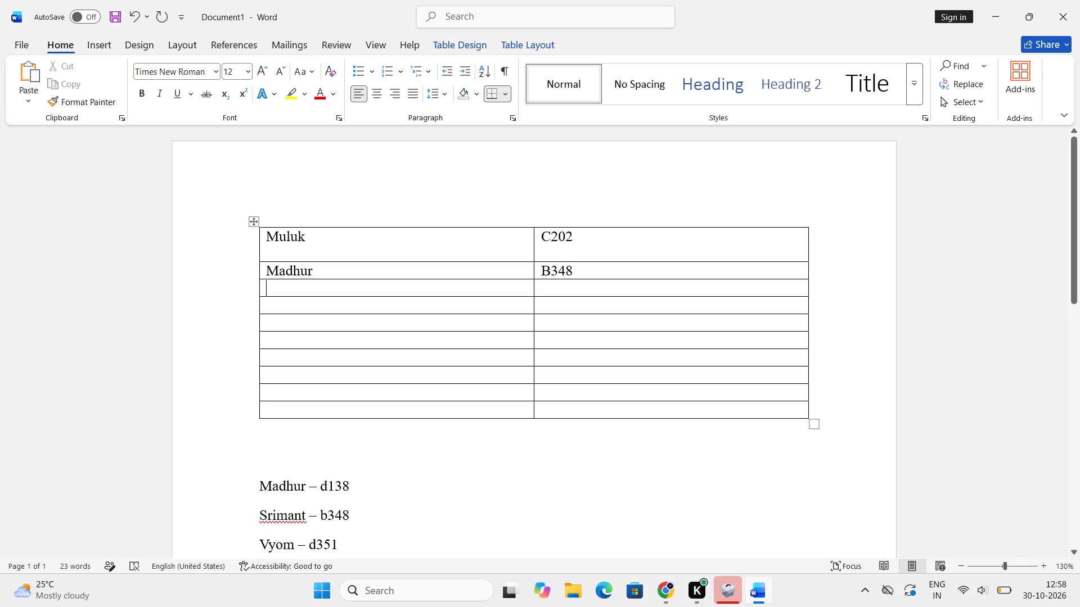
pyautogui.press('BackSpace')
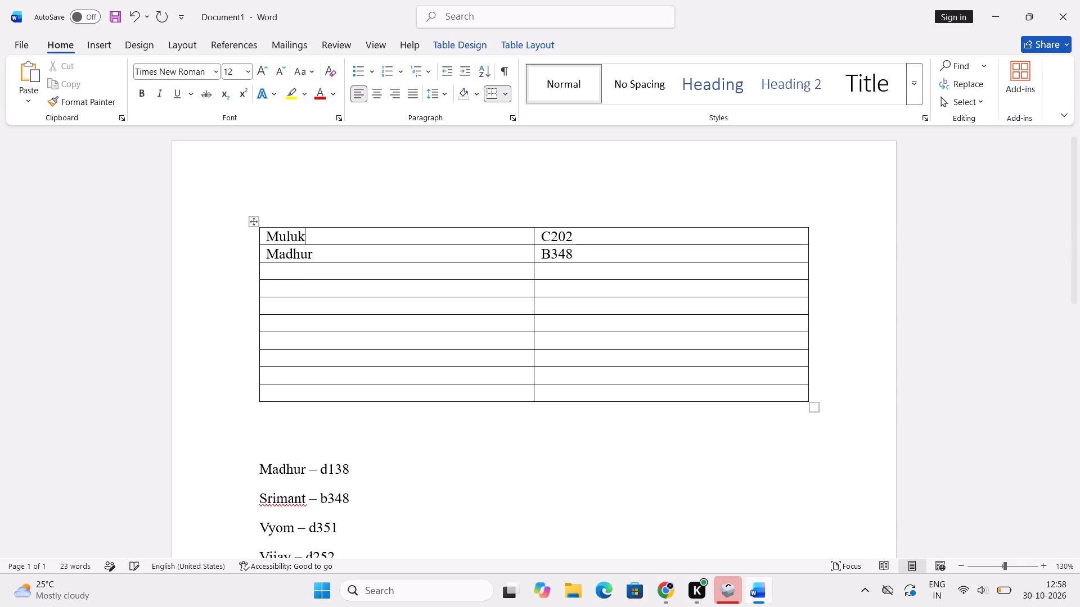
# Fill the table's third row with Srimant and B348.
pyautogui.click(321, 270)
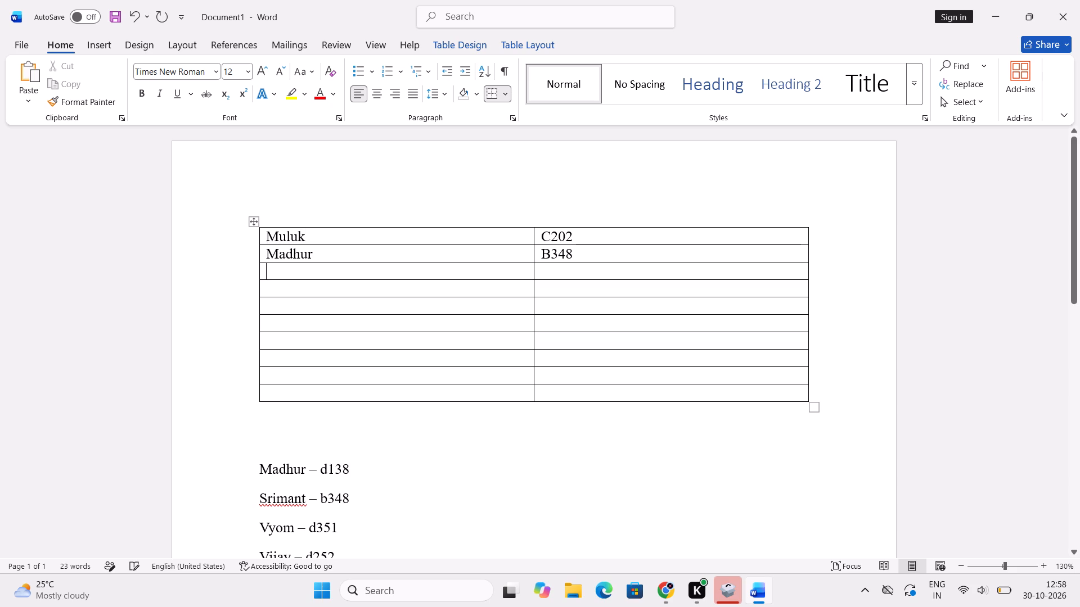
pyautogui.press('s')
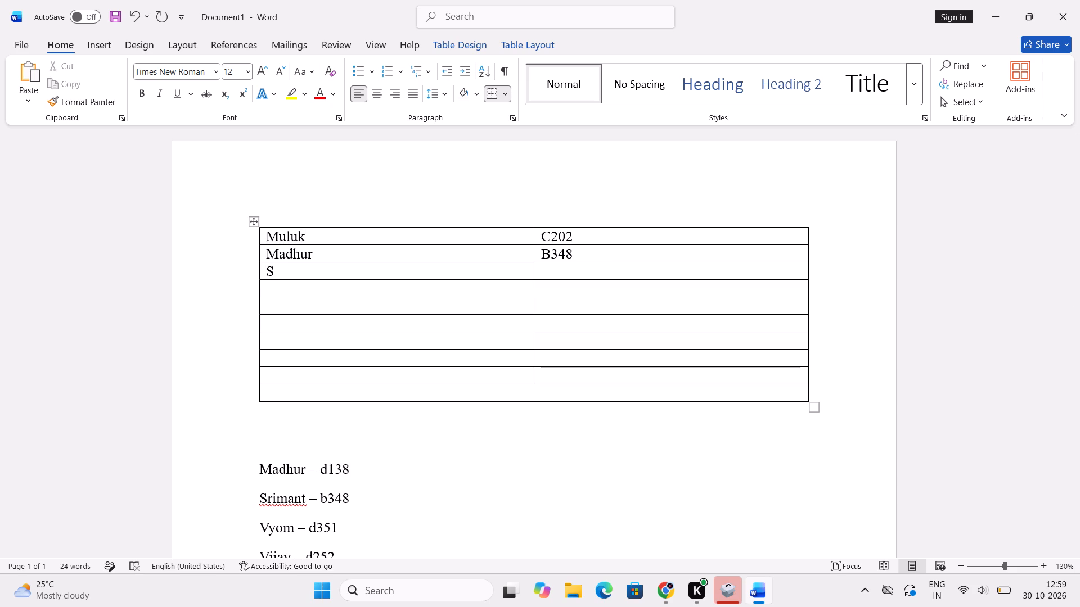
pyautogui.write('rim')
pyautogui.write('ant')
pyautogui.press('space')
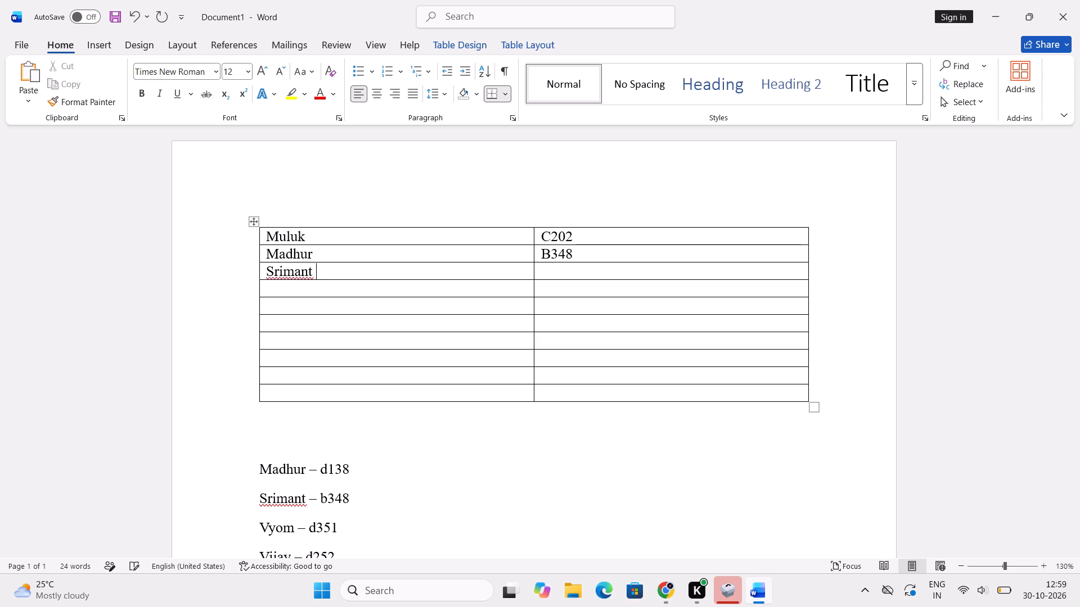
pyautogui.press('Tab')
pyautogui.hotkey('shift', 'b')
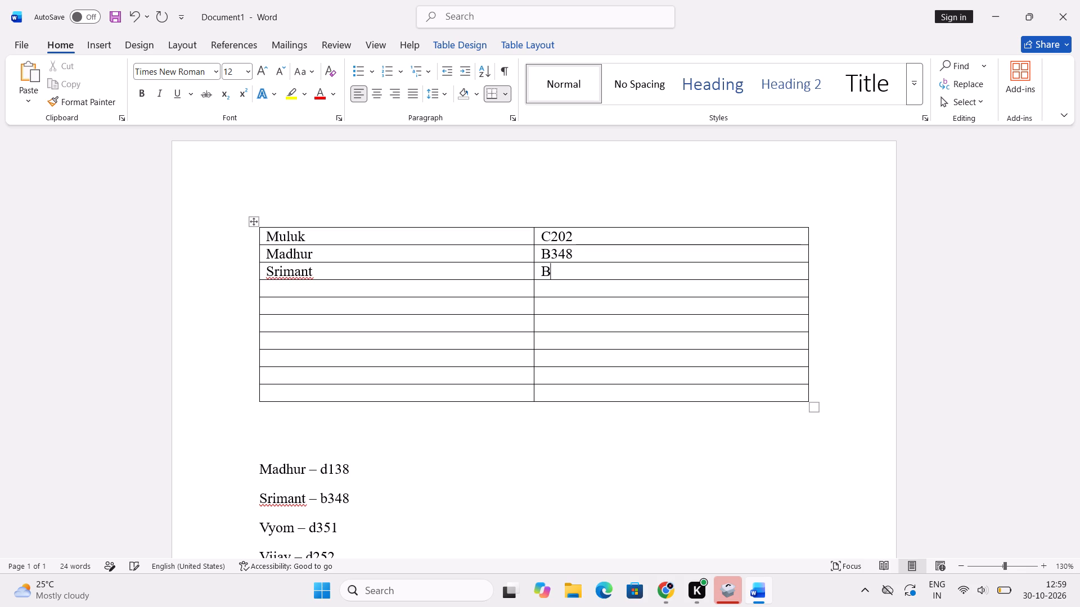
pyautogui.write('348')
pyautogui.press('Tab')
# Fill the table's fourth row with Vyom and D351.
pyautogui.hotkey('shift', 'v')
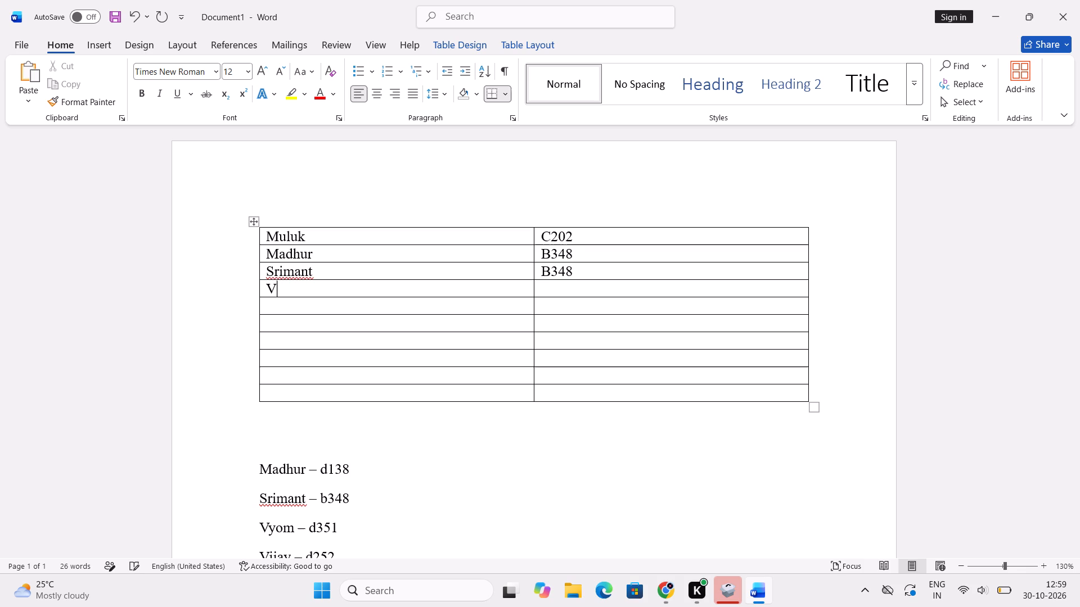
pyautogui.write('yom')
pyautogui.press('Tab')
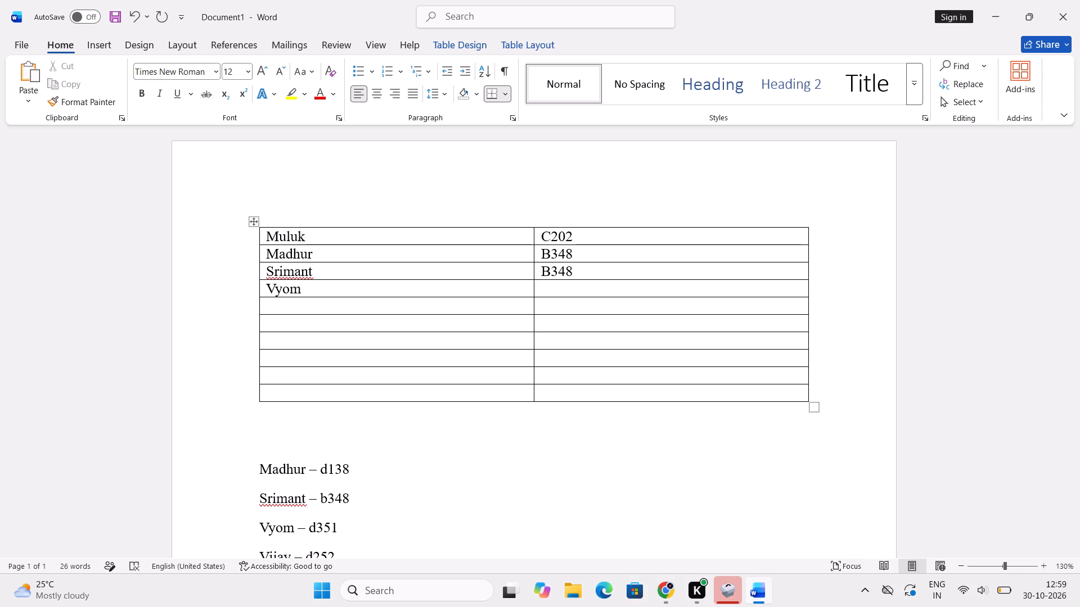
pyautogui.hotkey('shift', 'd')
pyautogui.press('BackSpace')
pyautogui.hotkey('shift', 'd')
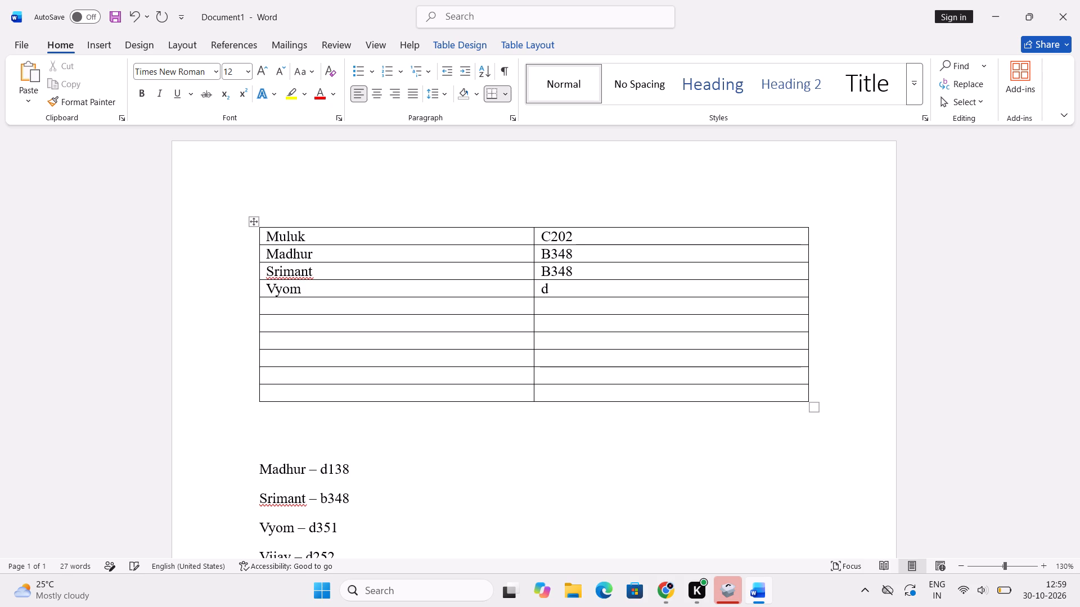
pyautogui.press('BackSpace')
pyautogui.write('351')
# Fill the table's fifth row with Vijay and D252.
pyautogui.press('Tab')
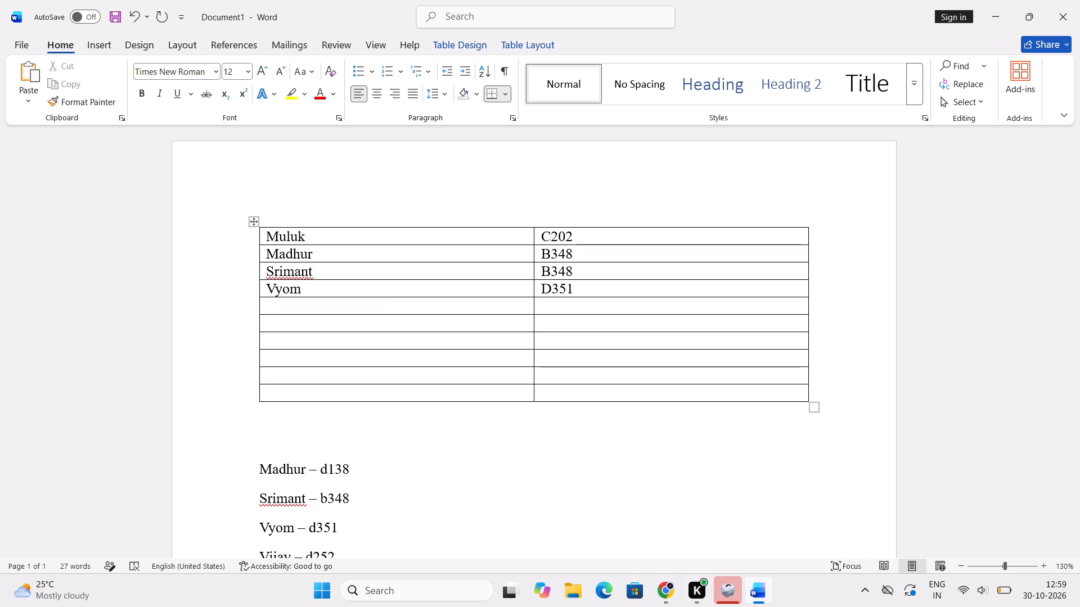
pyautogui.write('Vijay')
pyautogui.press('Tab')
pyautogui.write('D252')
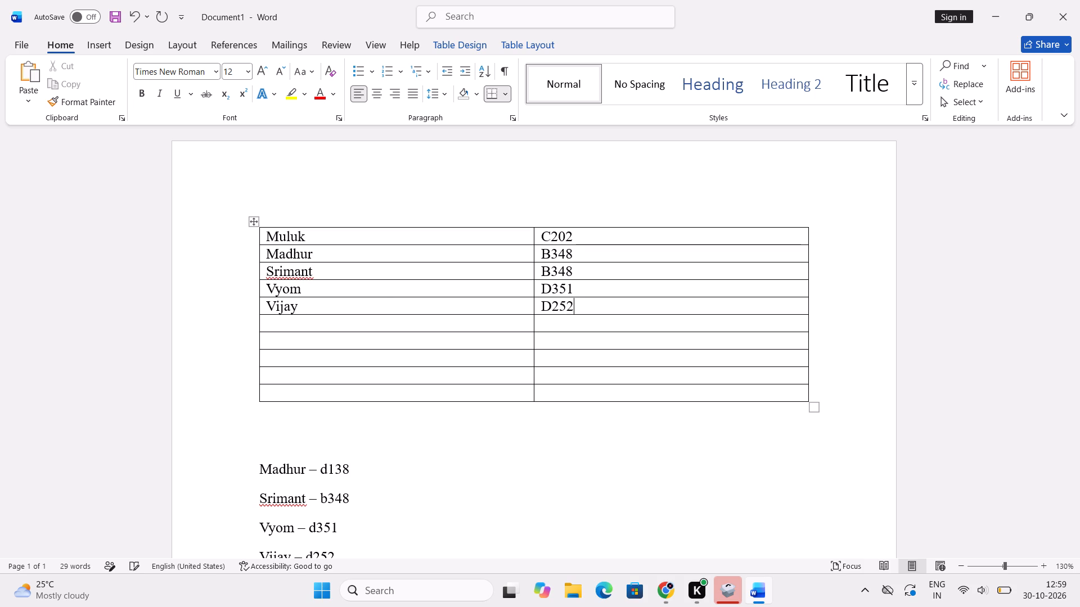
# Delete the already transferred lines from Madhur through Vijay in the plain-text list below the table.
pyautogui.moveTo(255, 468); pyautogui.dragTo(308, 520)
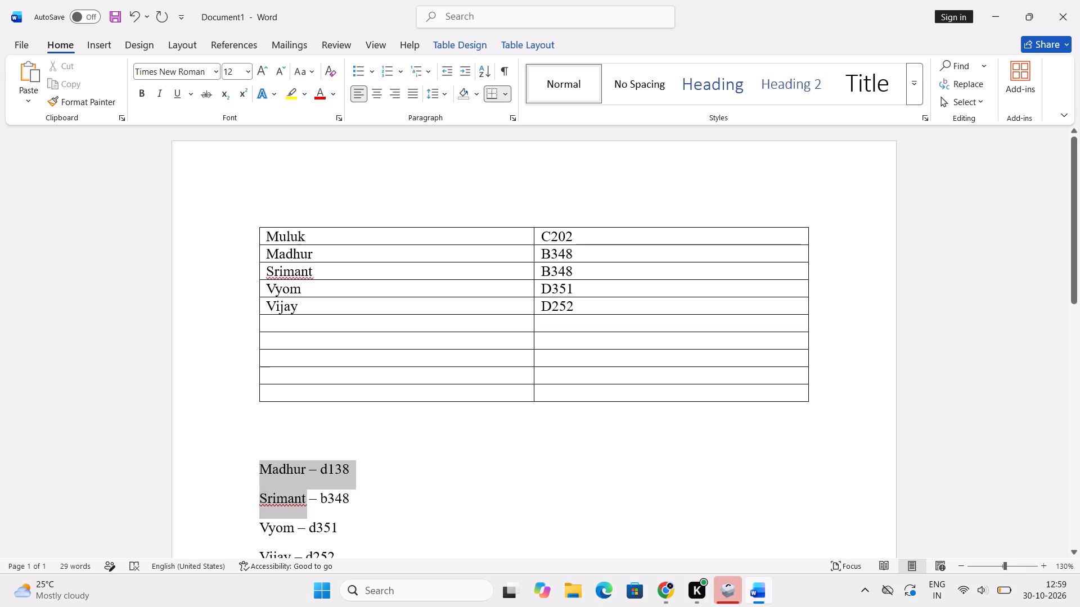
pyautogui.moveTo(308, 520); pyautogui.dragTo(340, 443)
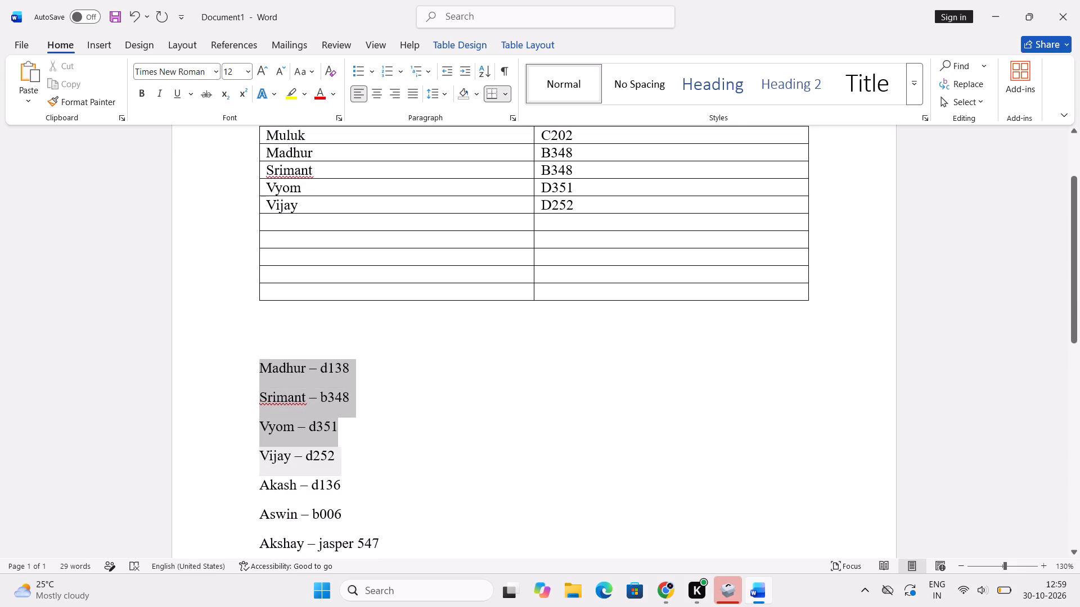
pyautogui.moveTo(340, 443); pyautogui.dragTo(344, 447)
pyautogui.press('BackSpace')
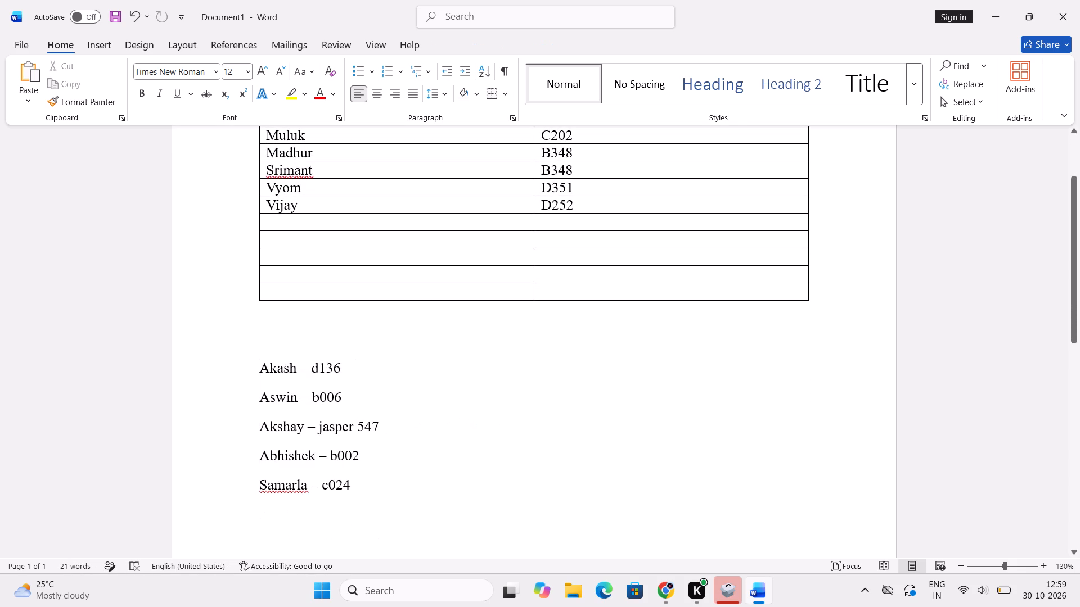
# Fill the table's sixth row with Akash and D136.
pyautogui.click(301, 228)
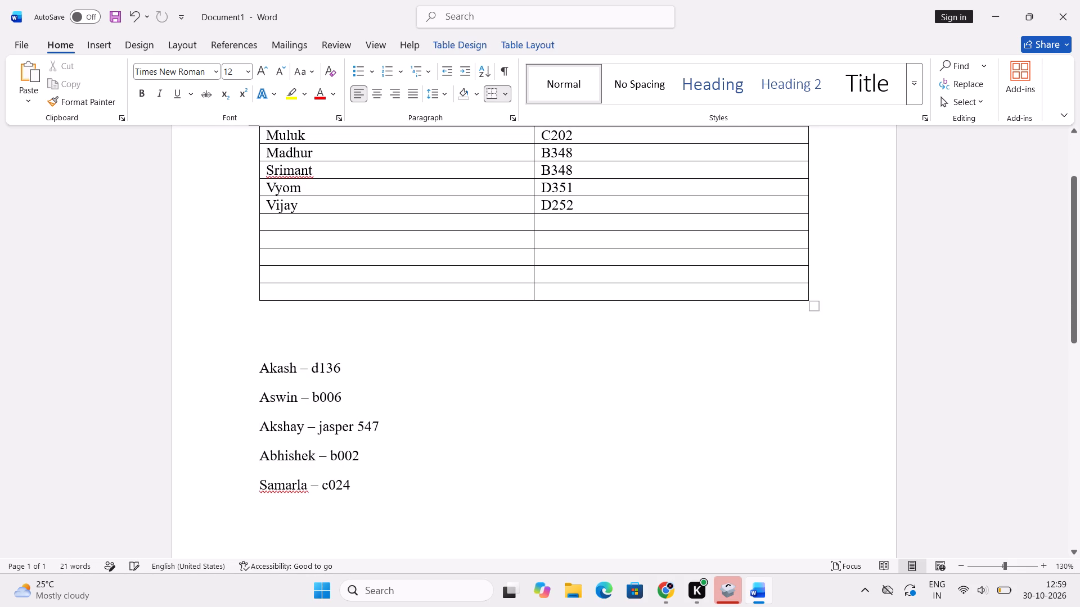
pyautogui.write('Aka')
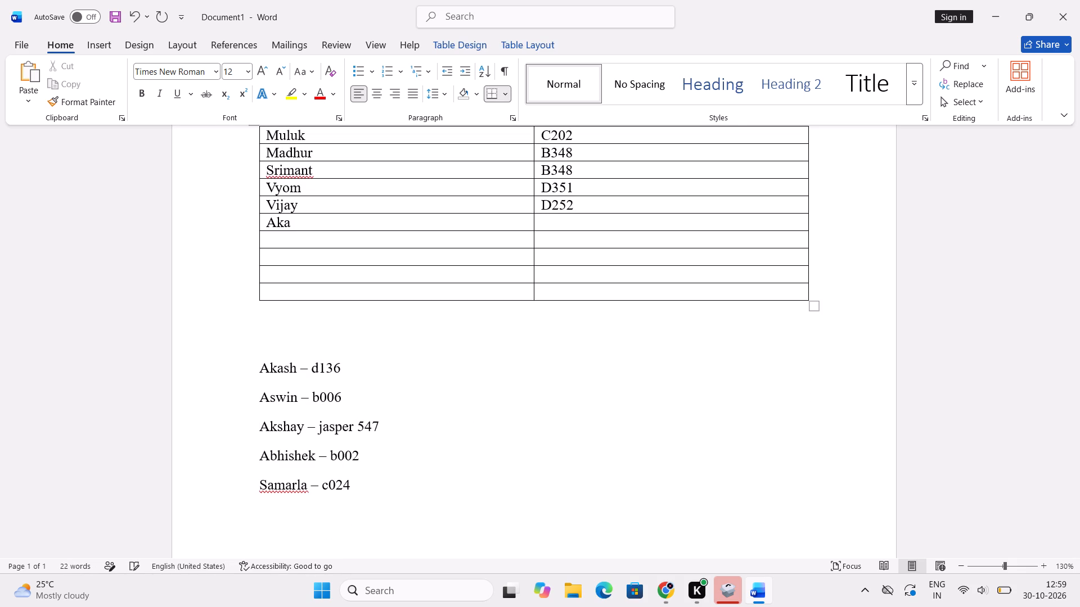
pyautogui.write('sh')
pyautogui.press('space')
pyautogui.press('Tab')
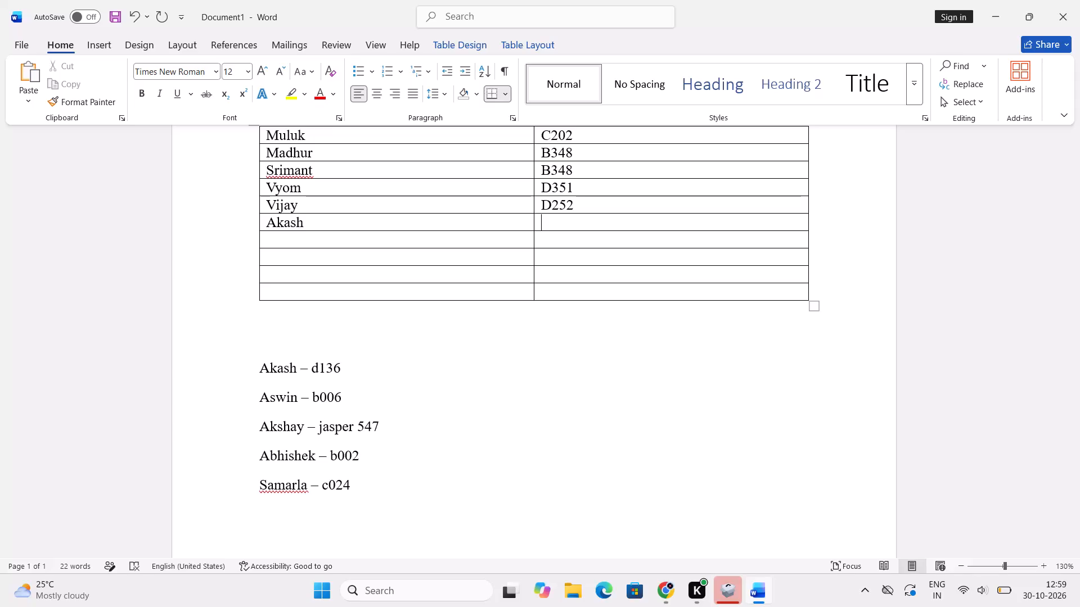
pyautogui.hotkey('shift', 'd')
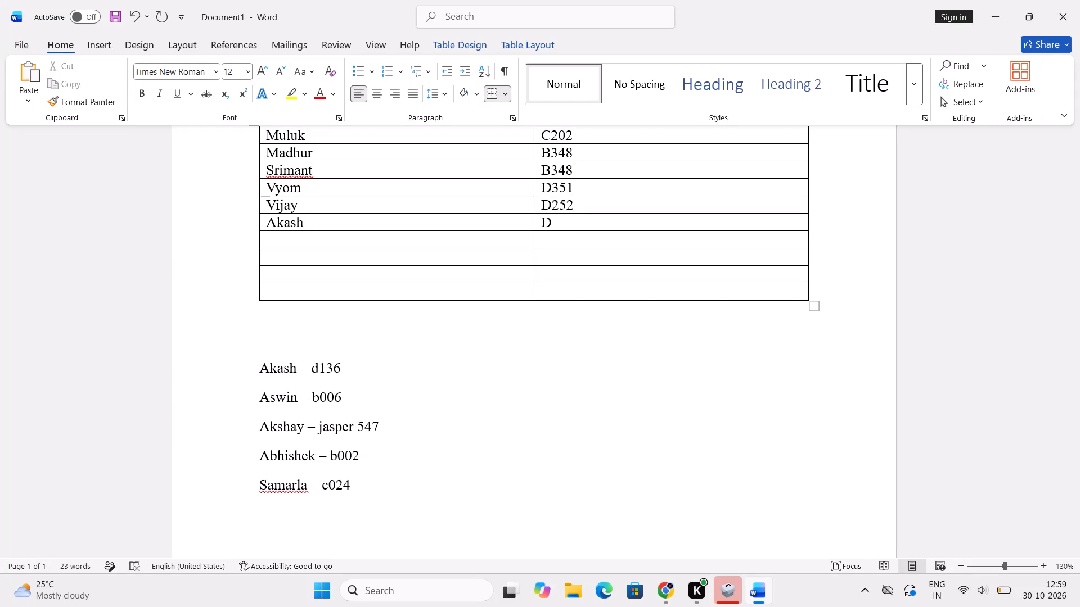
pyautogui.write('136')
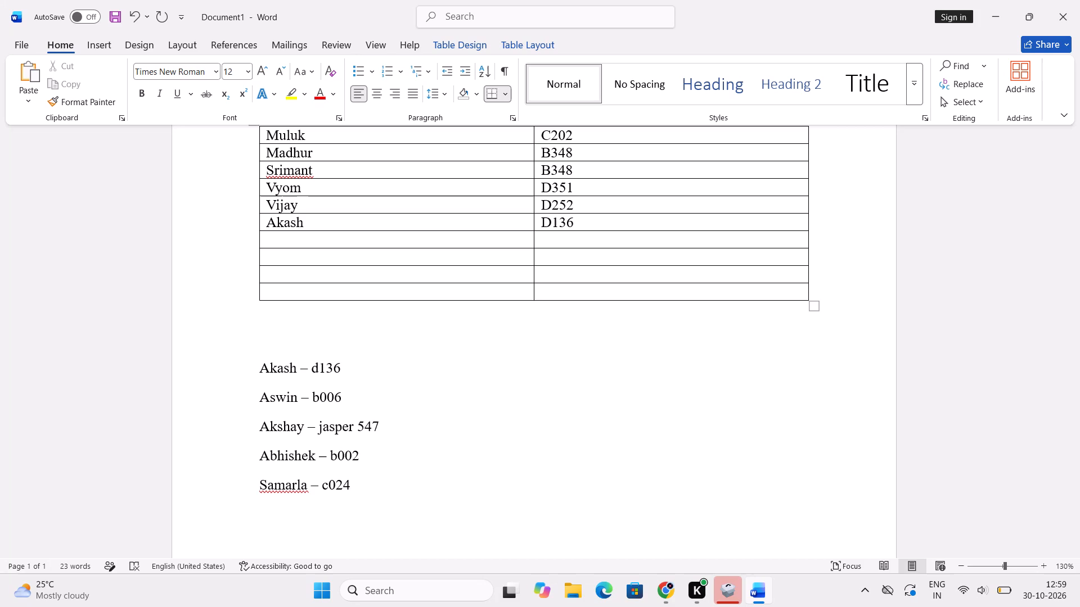
# Fill the table's seventh row with Aswin and B006.
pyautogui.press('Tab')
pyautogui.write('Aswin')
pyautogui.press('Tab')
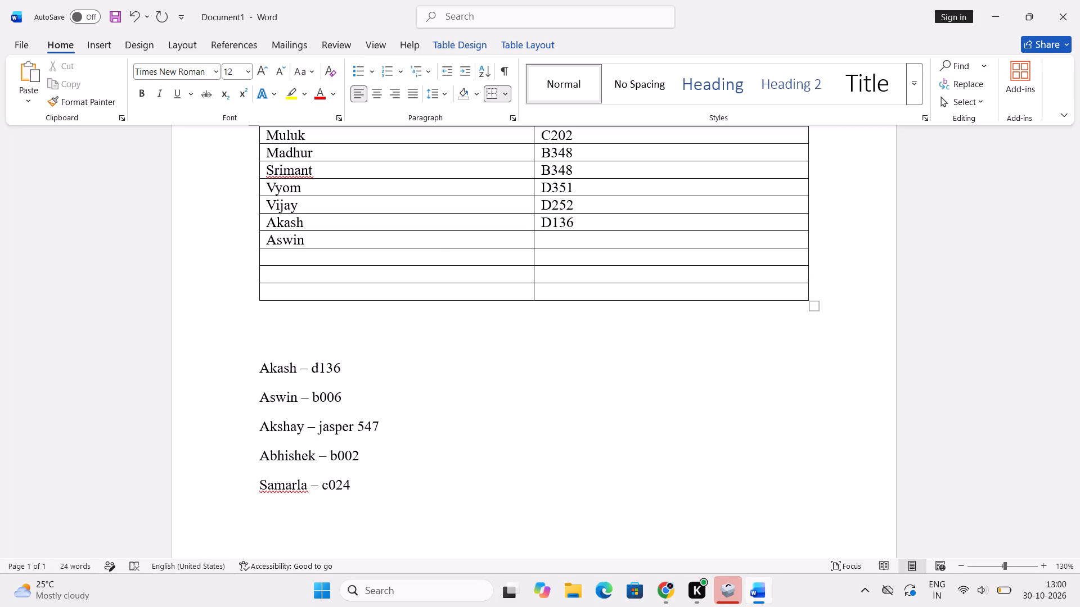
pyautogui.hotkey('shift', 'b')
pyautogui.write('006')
# Fill the table's eighth row with Abhishek and B002.
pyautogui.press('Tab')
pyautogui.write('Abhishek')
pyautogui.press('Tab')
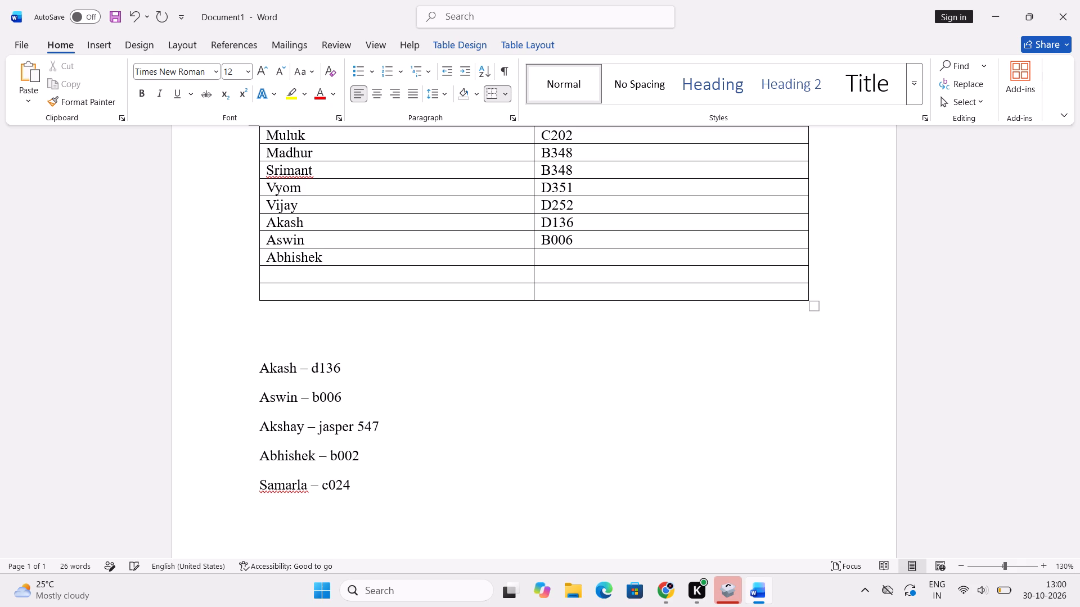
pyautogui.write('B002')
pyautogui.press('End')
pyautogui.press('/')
pyautogui.click(605, 256)
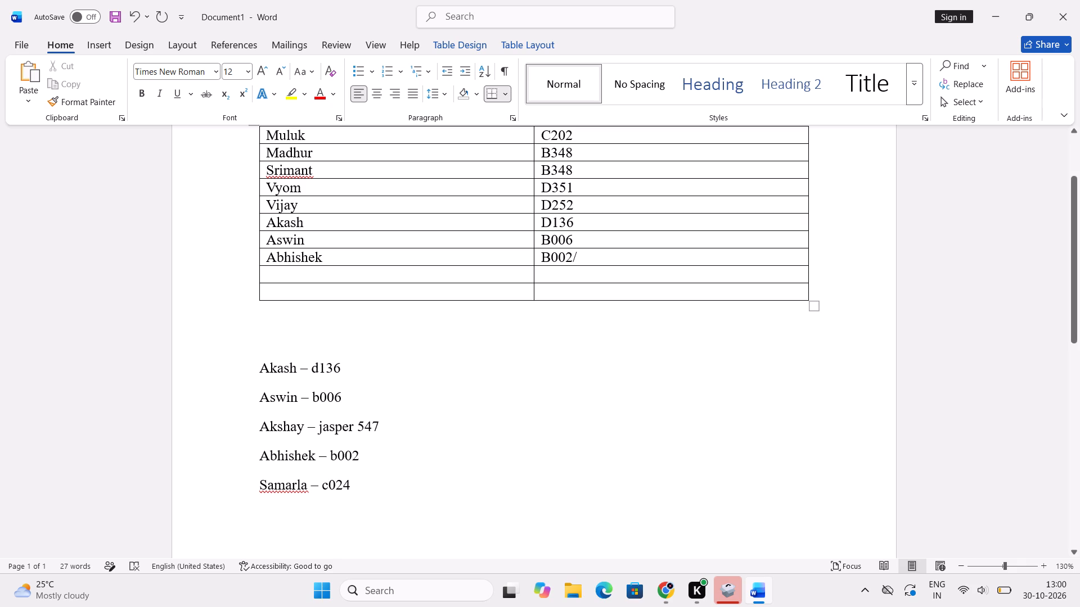
pyautogui.press('BackSpace')
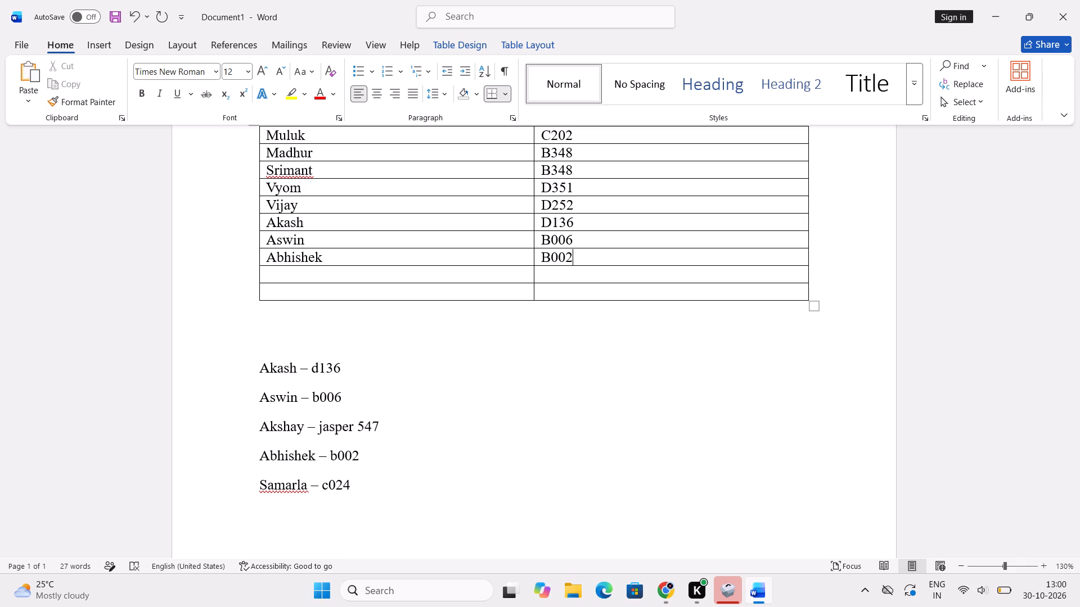
pyautogui.click(406, 274)
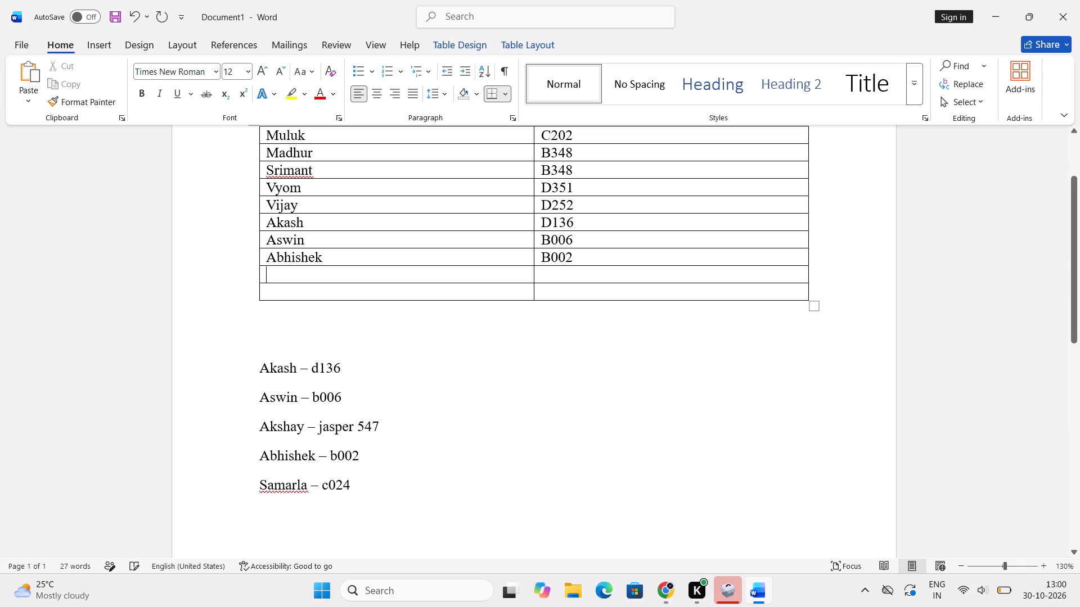
pyautogui.write('Samae')
pyautogui.press('BackSpace')
pyautogui.write('rl')
pyautogui.press('a')
pyautogui.press('Tab')
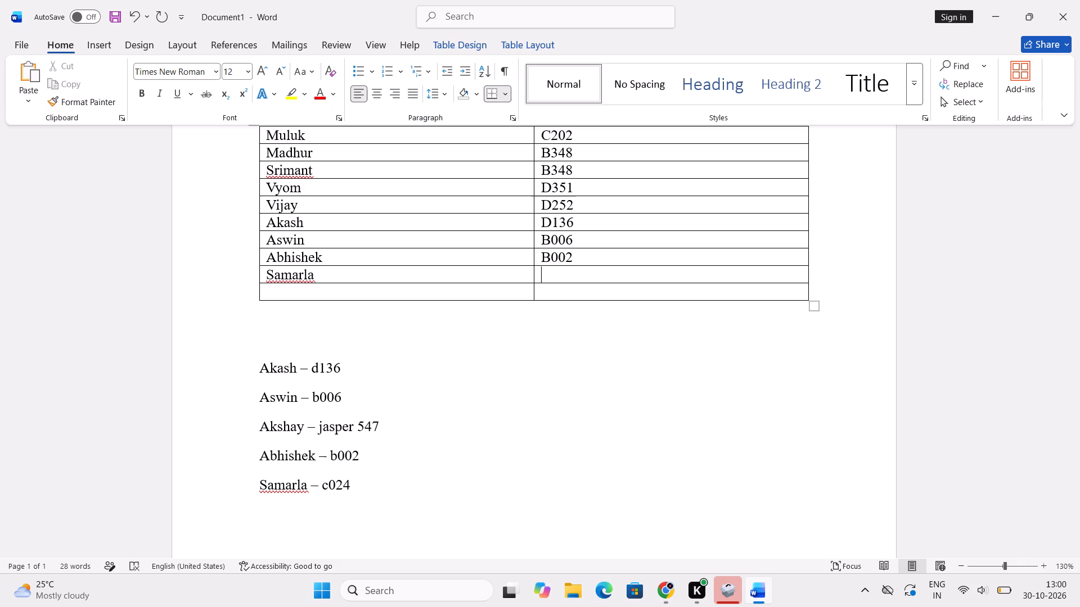
pyautogui.press('Tab')
pyautogui.hotkey('shift', 'Tab')
pyautogui.hotkey('shift', 'c')
pyautogui.press('Insert')
pyautogui.press('Down')
pyautogui.press('Left')
pyautogui.press('BackSpace')
pyautogui.click(579, 275)
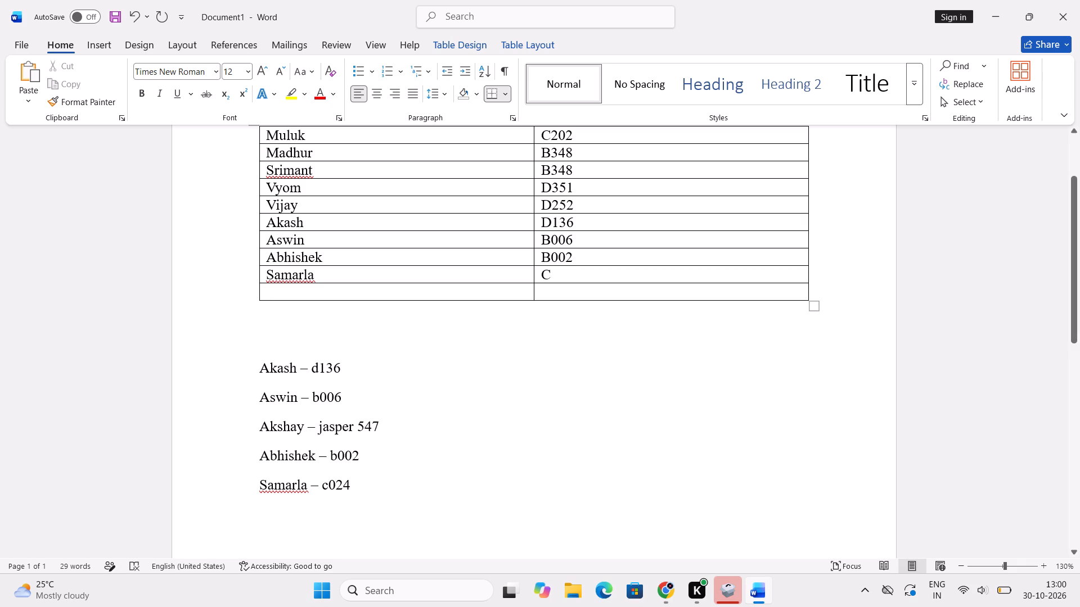
pyautogui.write('024')
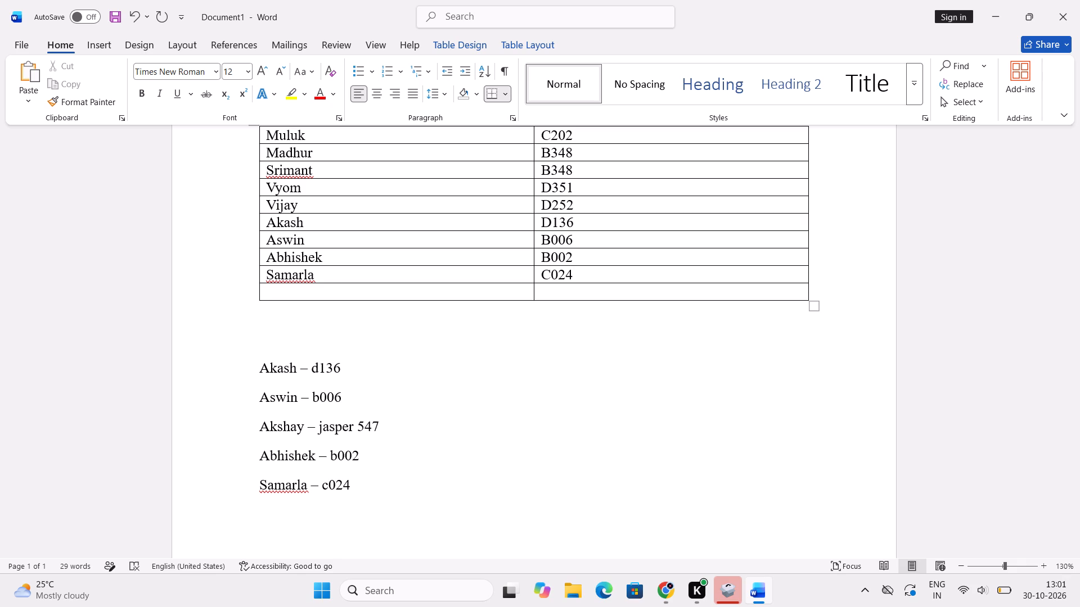
# Delete the remaining plain-text lines from Akash through Samarla below the table.
pyautogui.scroll(1, 287, 347)
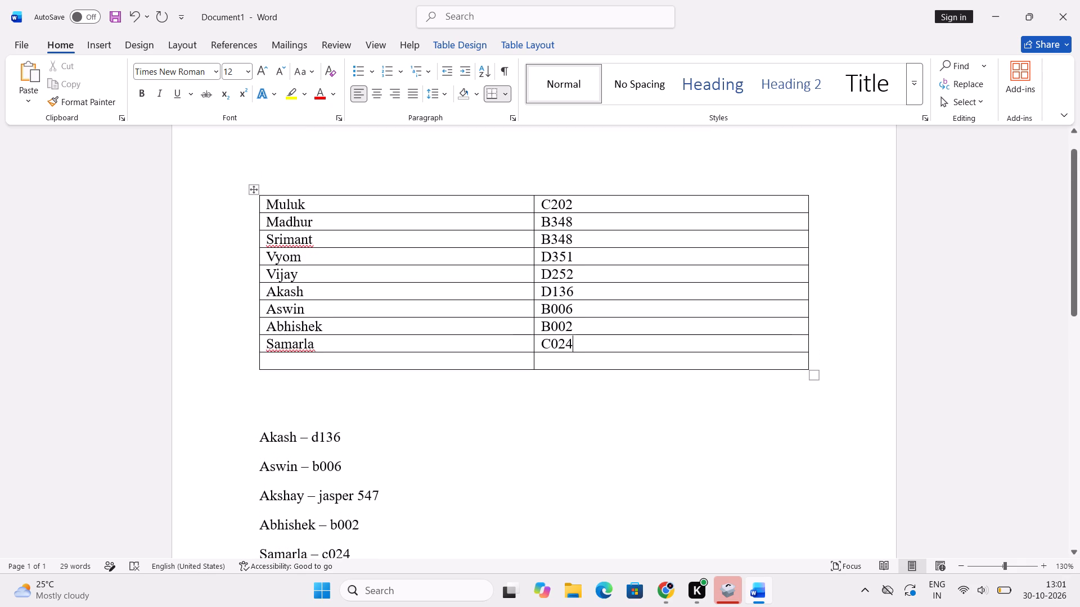
pyautogui.scroll(-1, 396, 393)
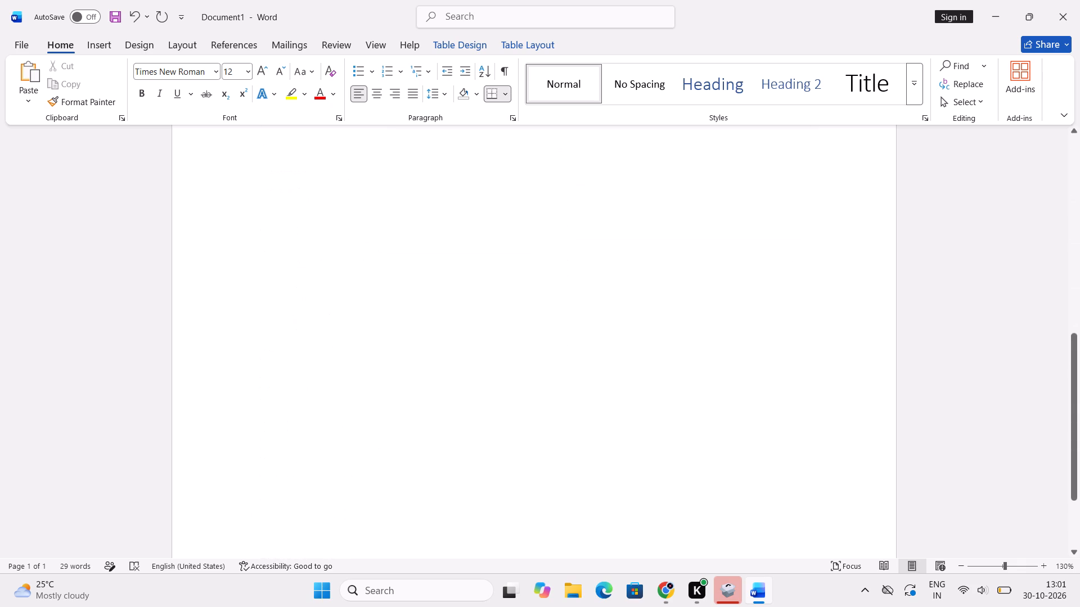
pyautogui.scroll(-1, 396, 393)
pyautogui.scroll(2, 396, 393)
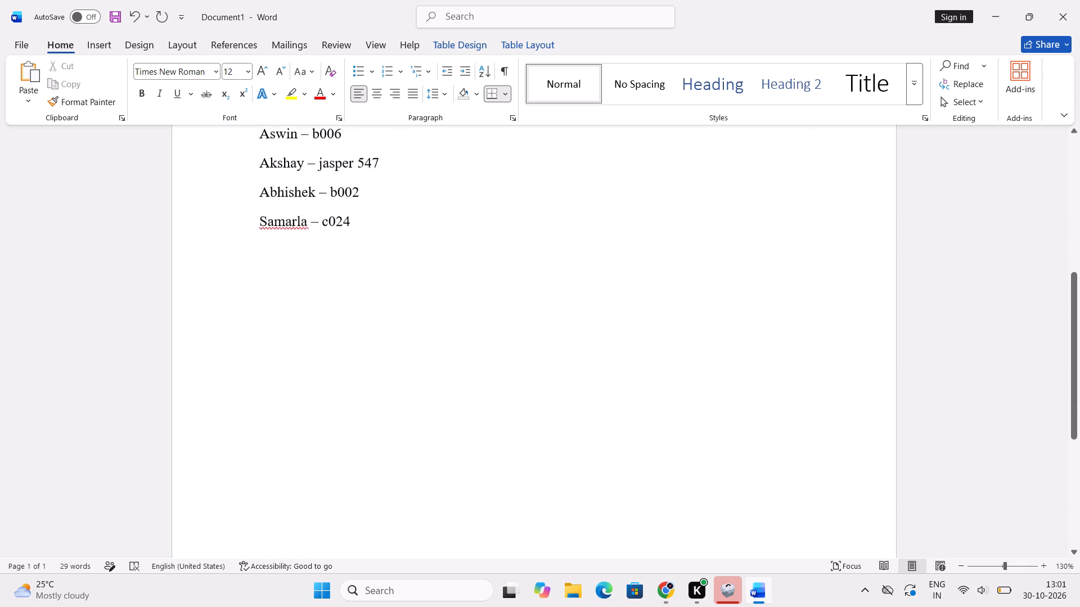
pyautogui.scroll(2, 396, 393)
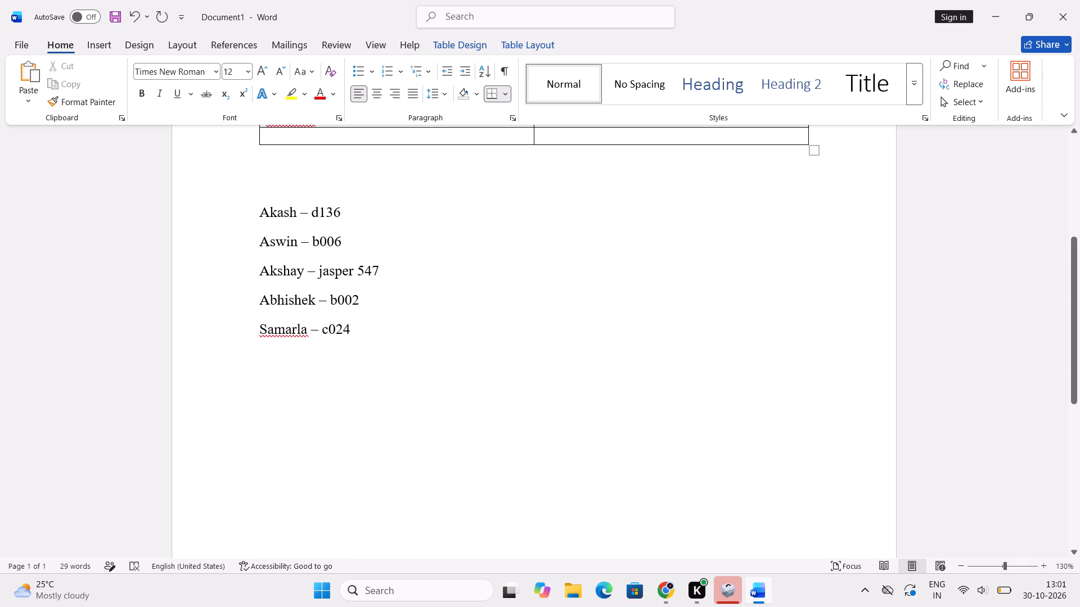
pyautogui.scroll(1, 396, 393)
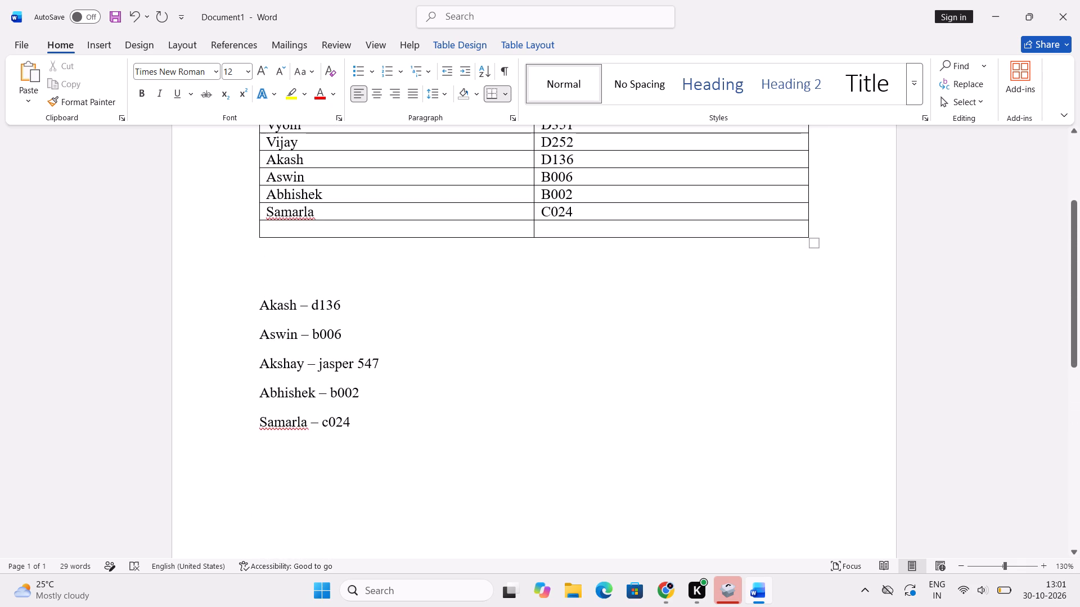
pyautogui.moveTo(263, 310); pyautogui.dragTo(397, 454)
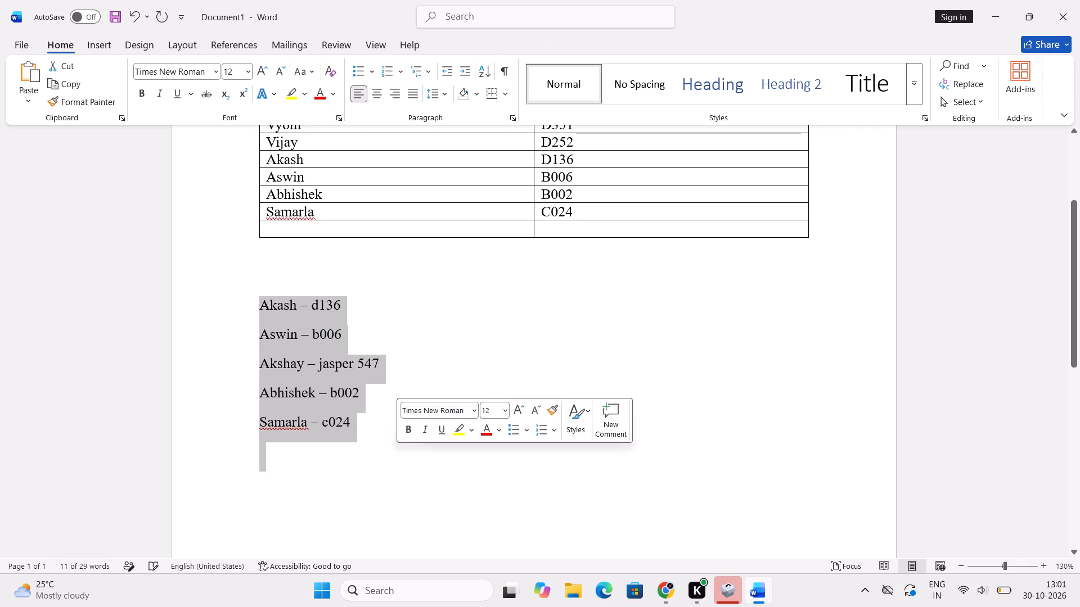
pyautogui.press('BackSpace')
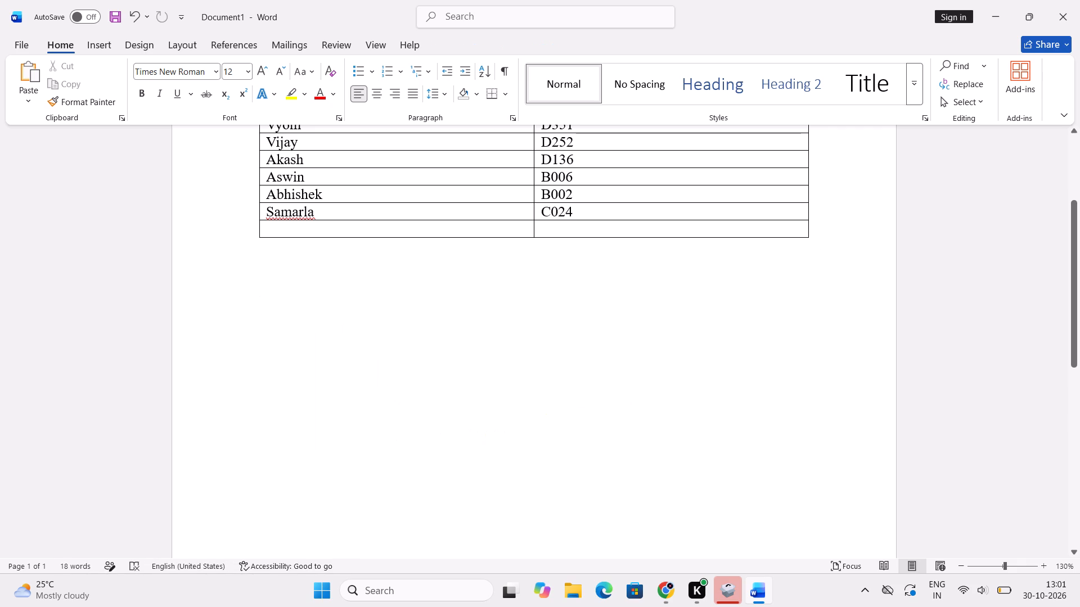
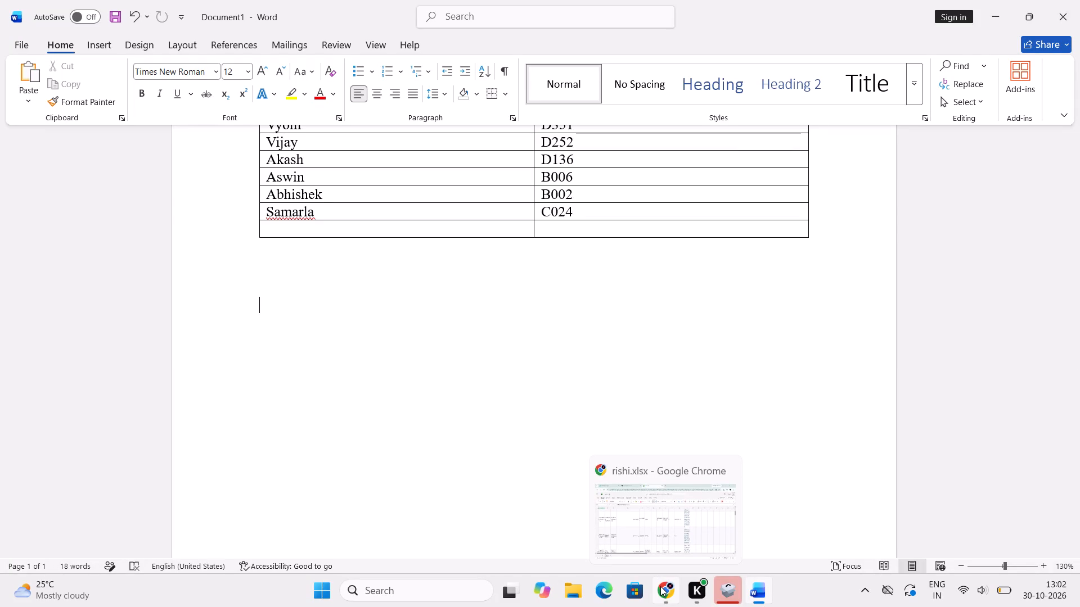
# Check the order in row 10 of rishi.xlsx in Chrome and fill the Word table's tenth row with Rohit and D333.
pyautogui.click(660, 586)
pyautogui.scroll(-1, 520, 437)
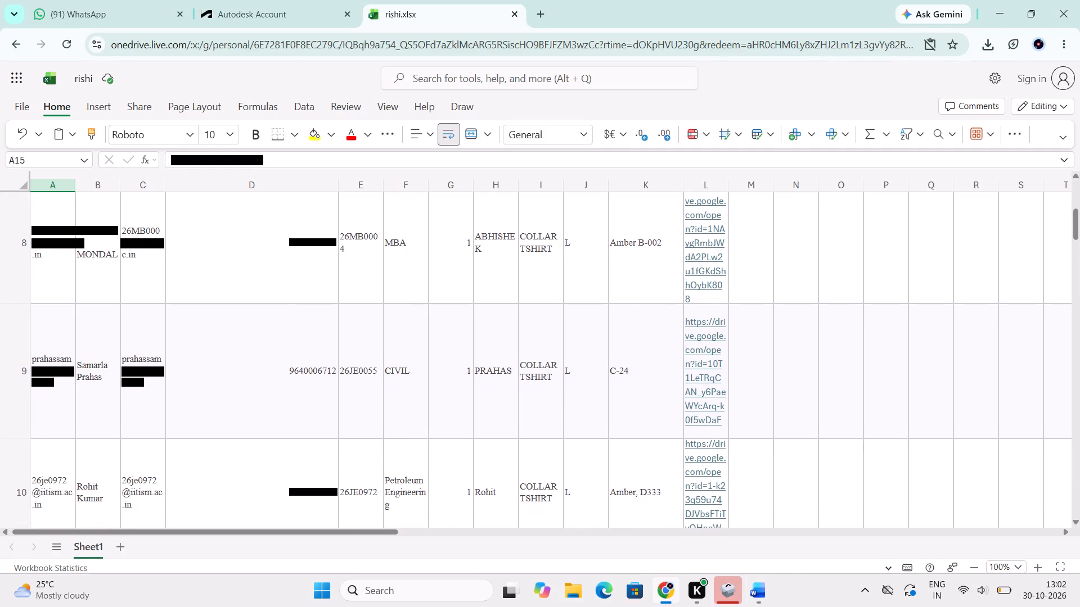
pyautogui.click(757, 590)
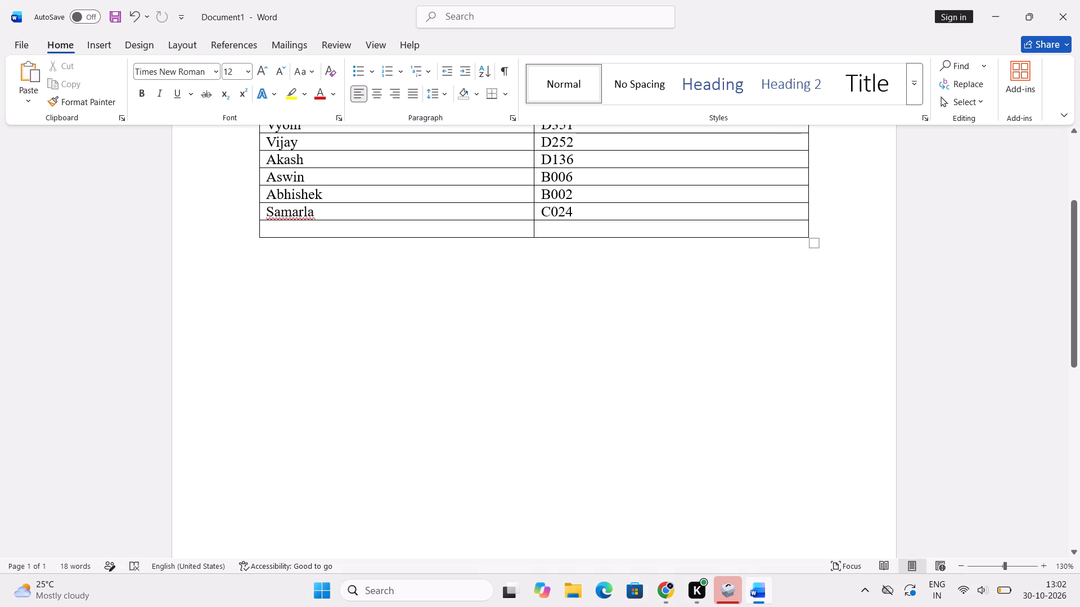
pyautogui.click(398, 233)
pyautogui.write('Rohit')
pyautogui.press('Tab')
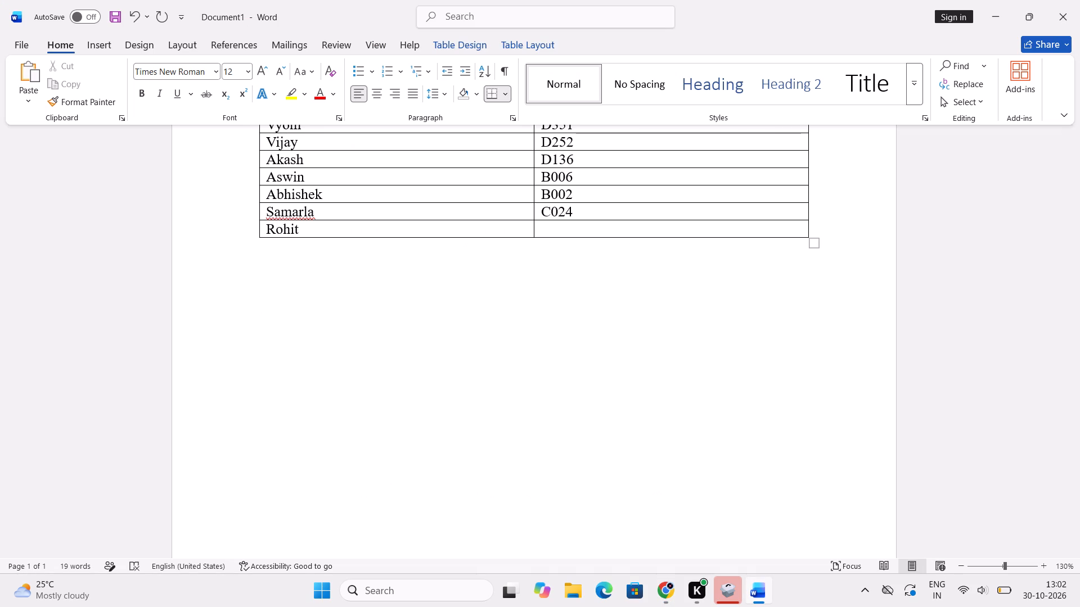
pyautogui.hotkey('shift', 'd')
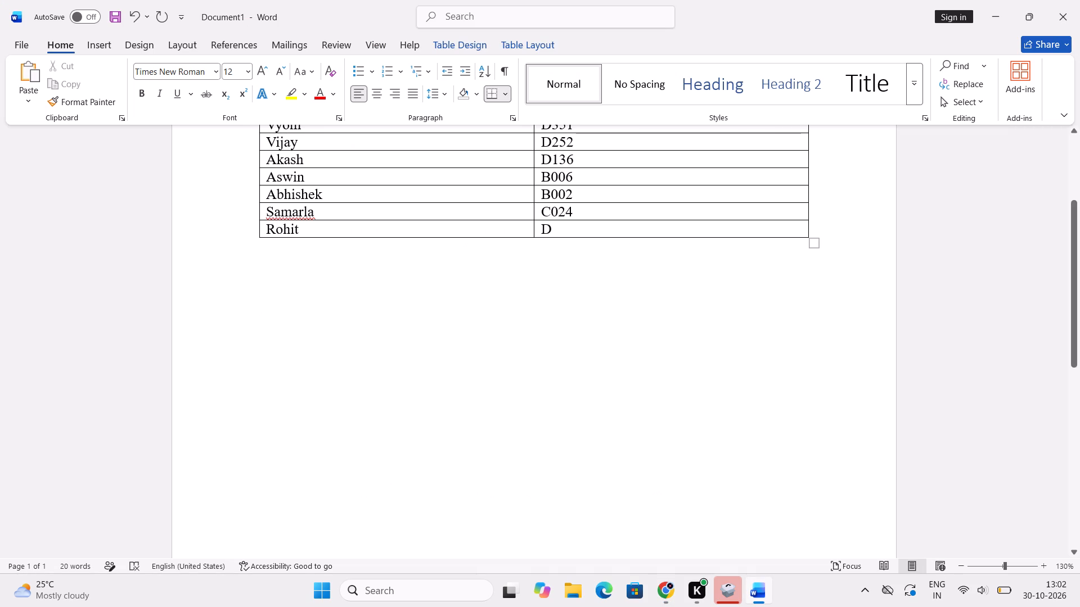
pyautogui.click(658, 583)
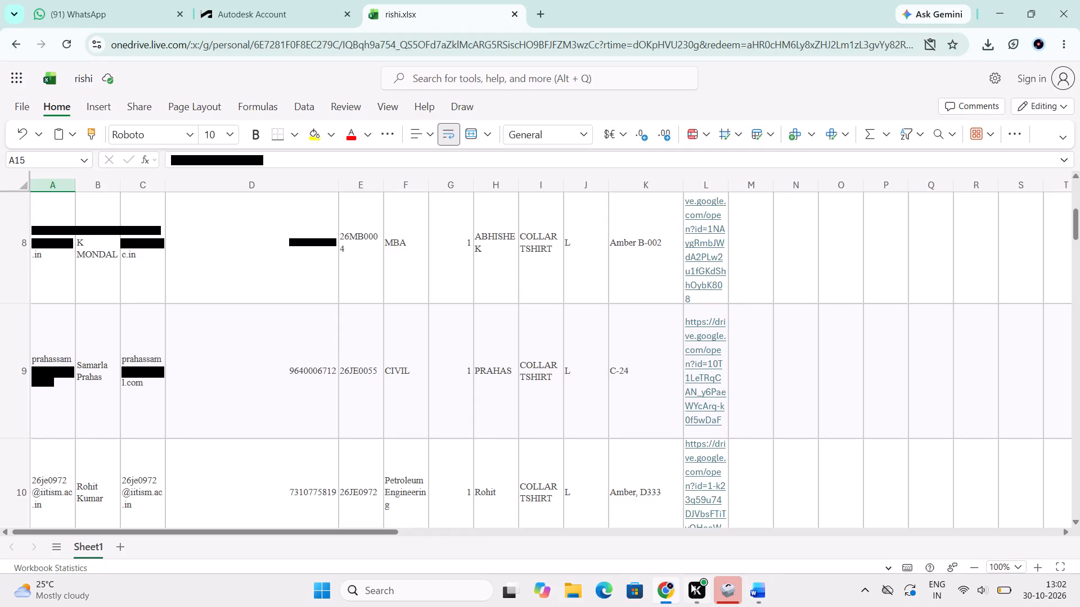
pyautogui.click(755, 589)
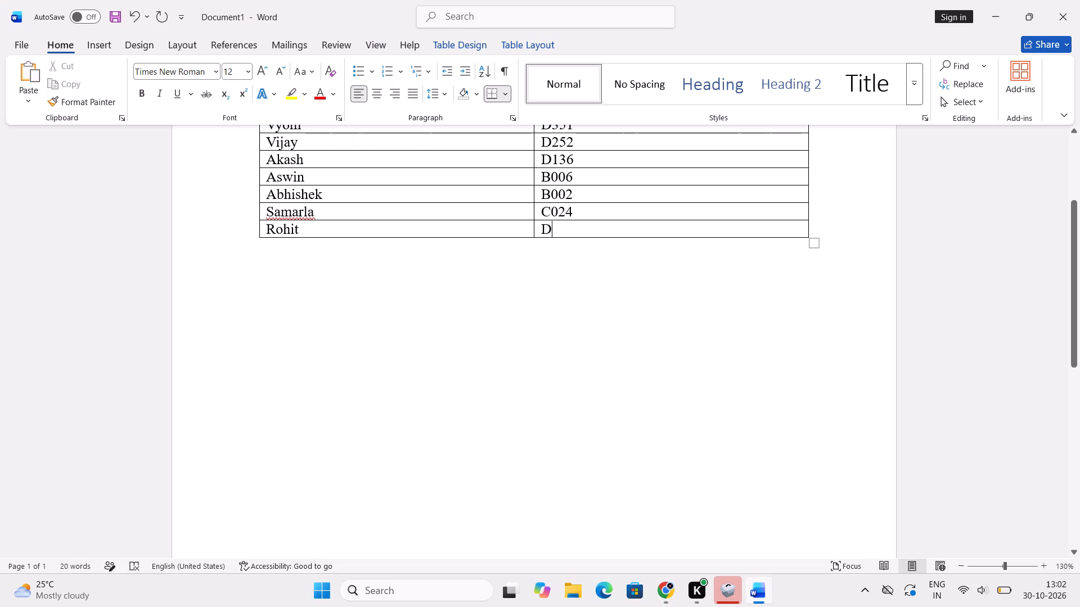
pyautogui.write('333')
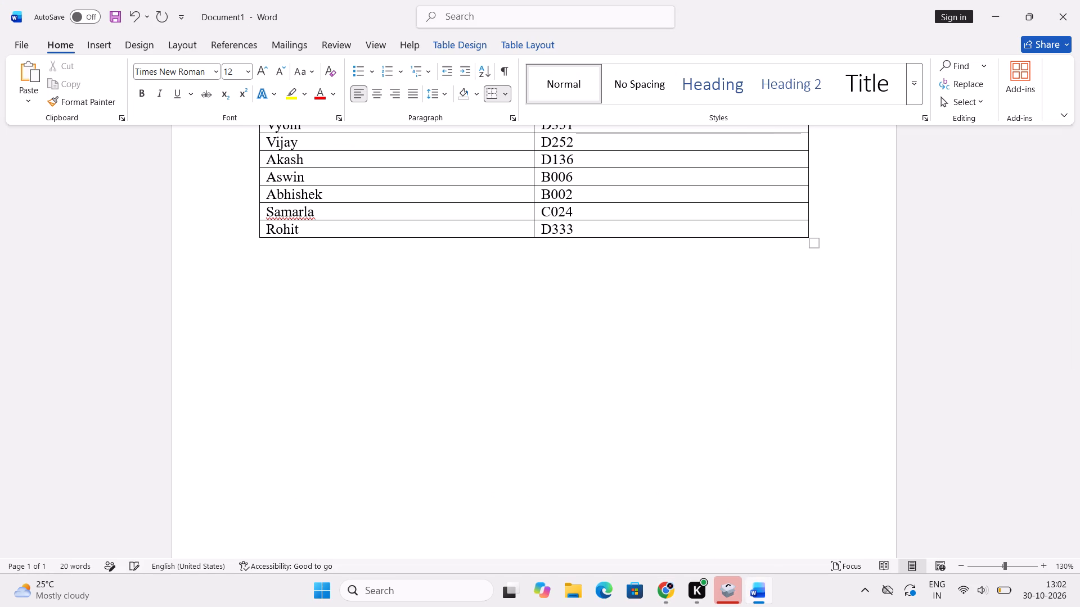
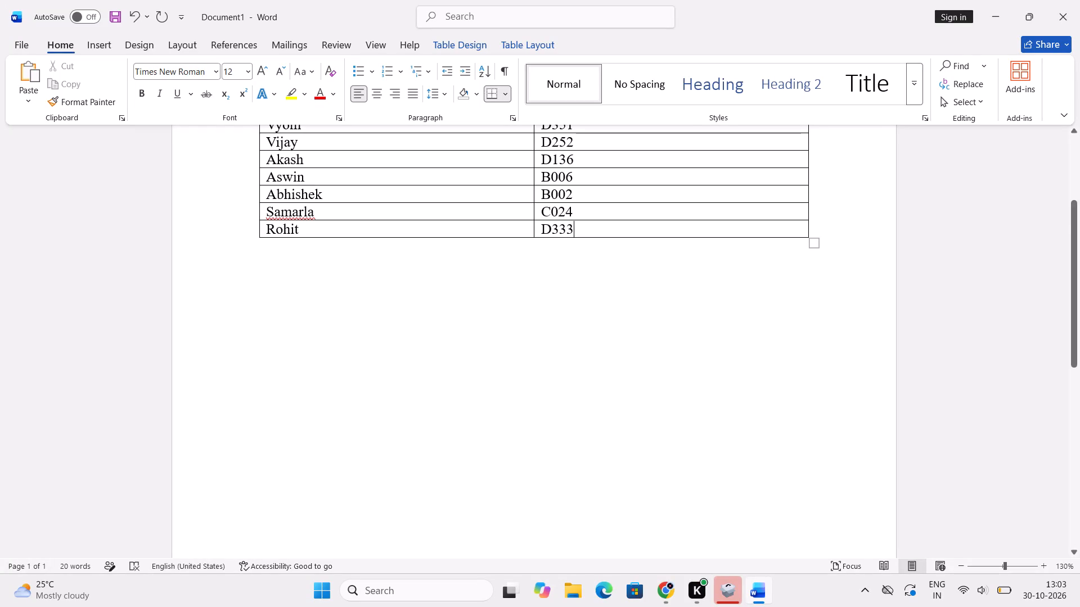
# Narrow the Word table's name and room-number columns so each is just wide enough to fit its text.
pyautogui.moveTo(808, 212); pyautogui.dragTo(709, 196)
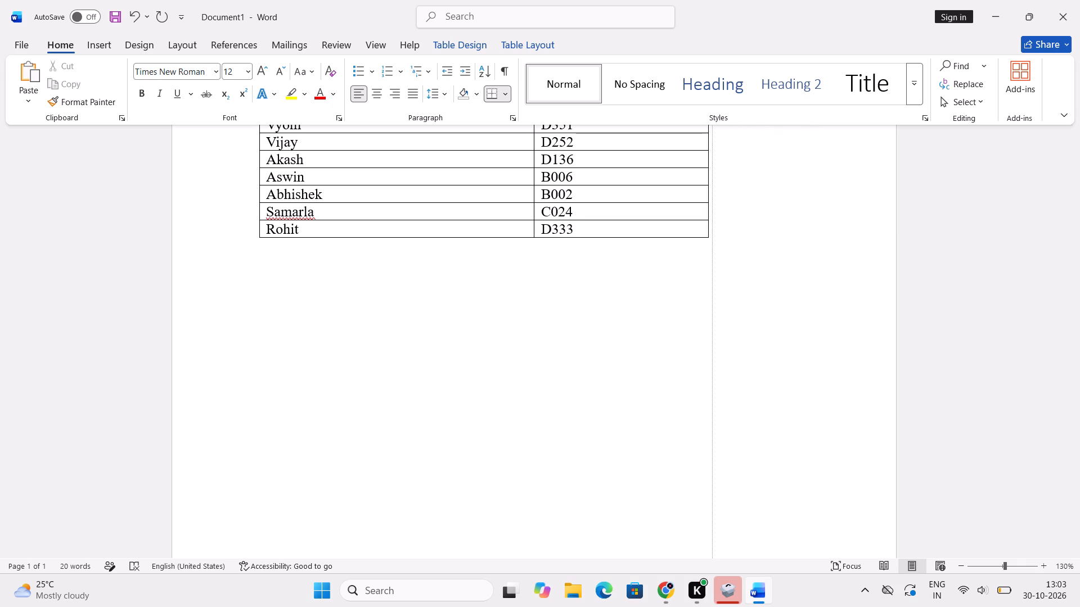
pyautogui.moveTo(709, 196); pyautogui.dragTo(605, 194)
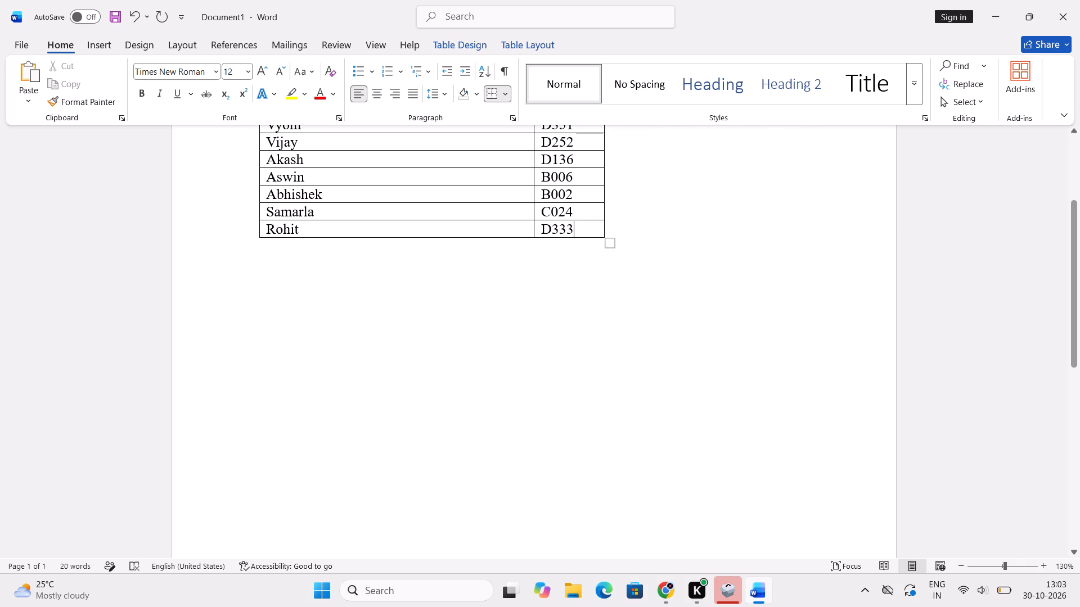
pyautogui.scroll(2, 799, 202)
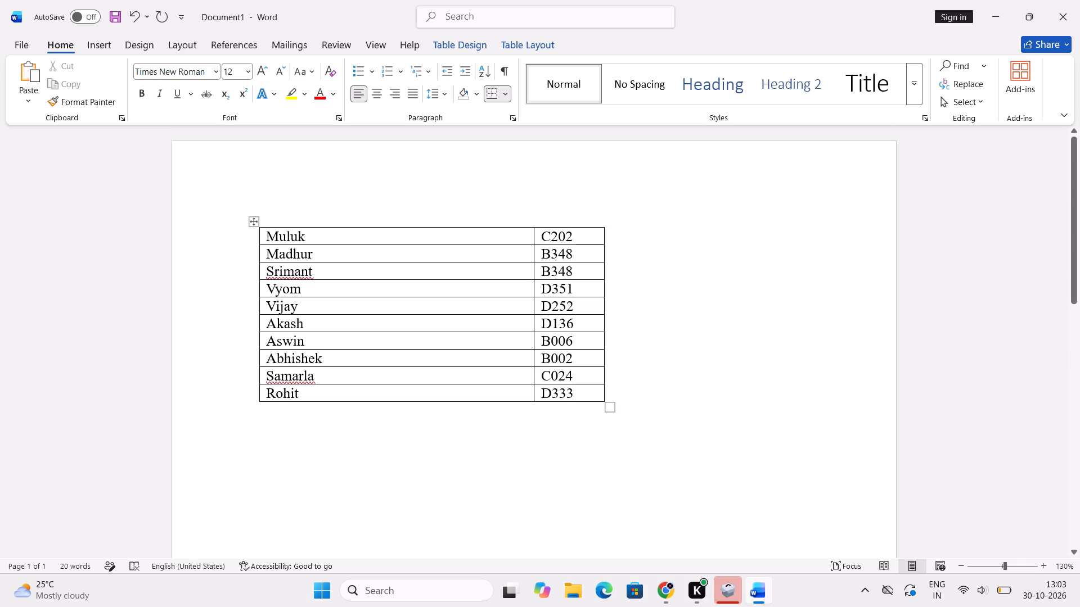
pyautogui.moveTo(534, 292); pyautogui.dragTo(326, 286)
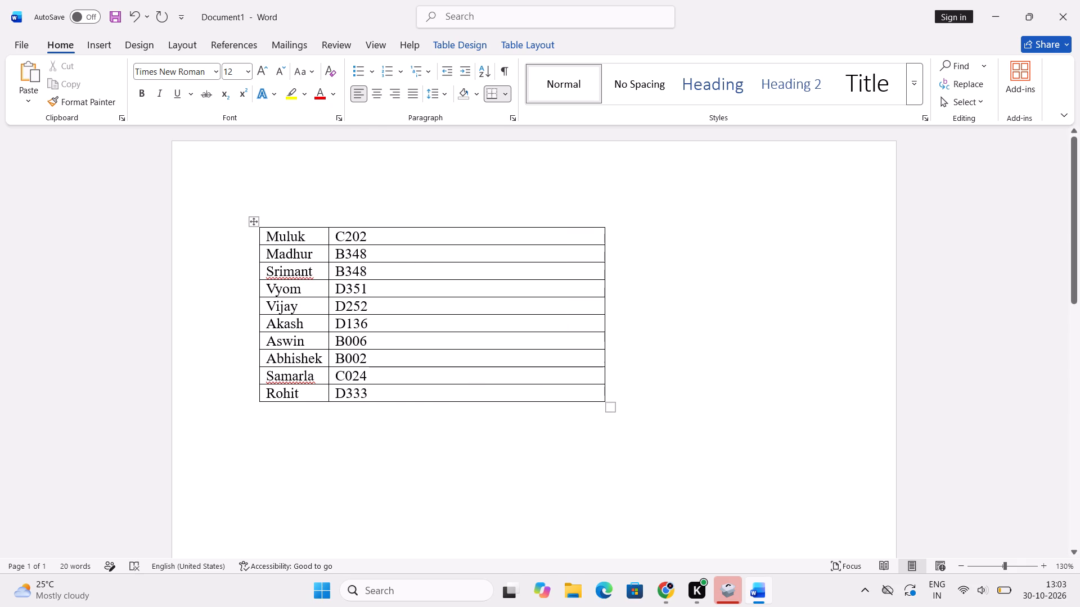
pyautogui.moveTo(604, 325); pyautogui.dragTo(361, 239)
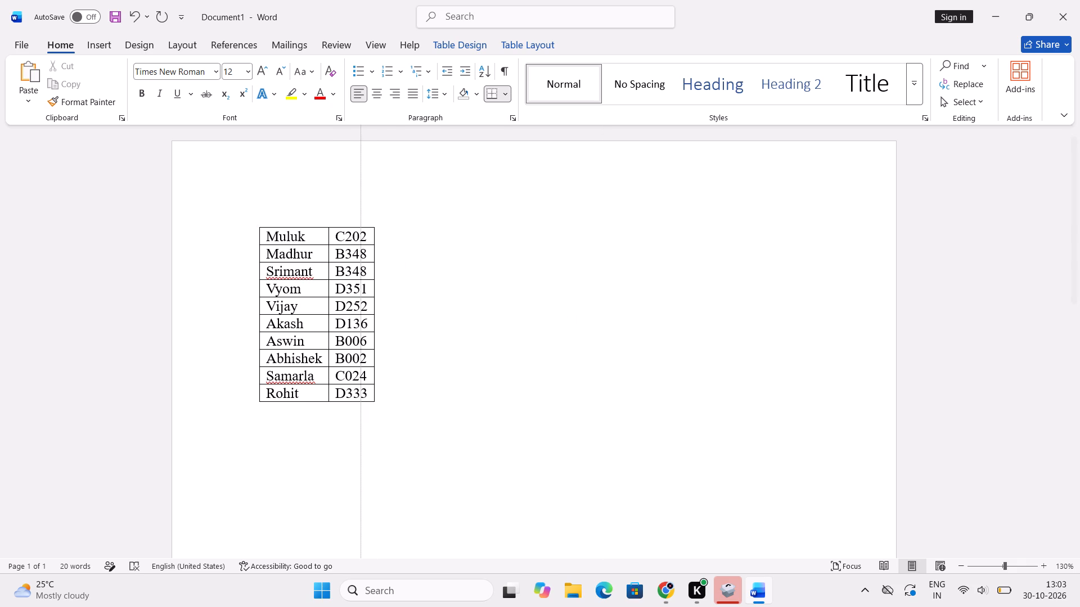
pyautogui.moveTo(361, 239); pyautogui.dragTo(364, 245)
pyautogui.moveTo(328, 263); pyautogui.dragTo(340, 266)
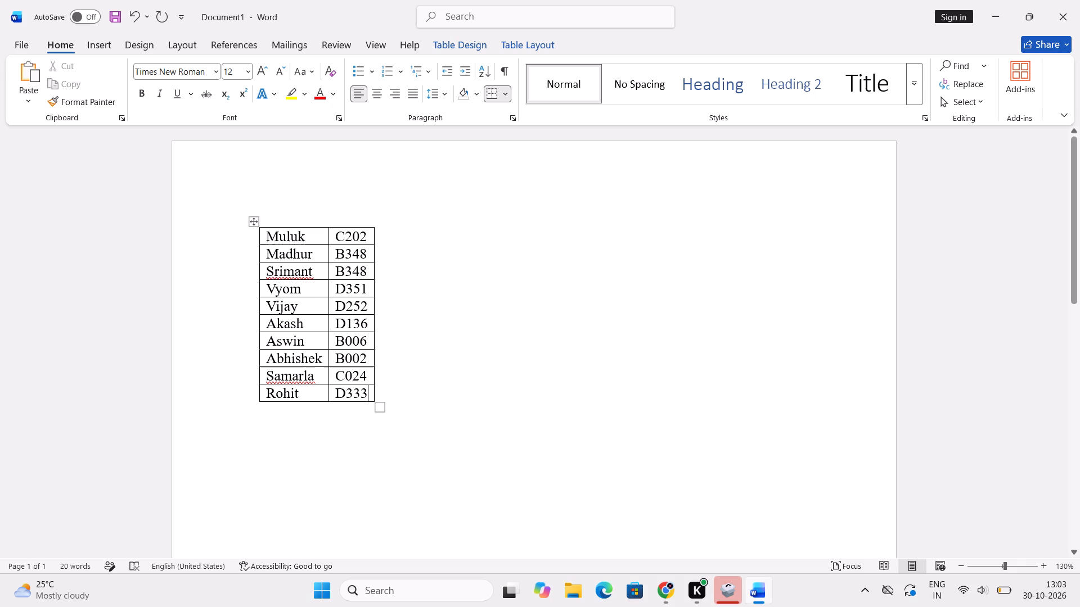
pyautogui.moveTo(329, 266); pyautogui.dragTo(330, 266)
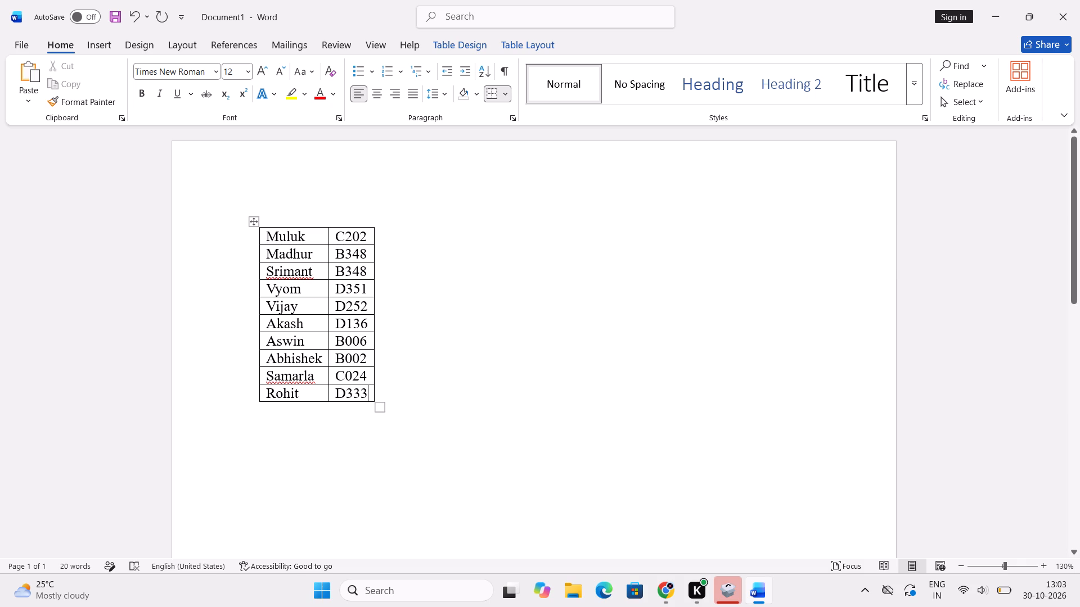
pyautogui.moveTo(330, 266); pyautogui.dragTo(337, 267)
pyautogui.click(686, 217)
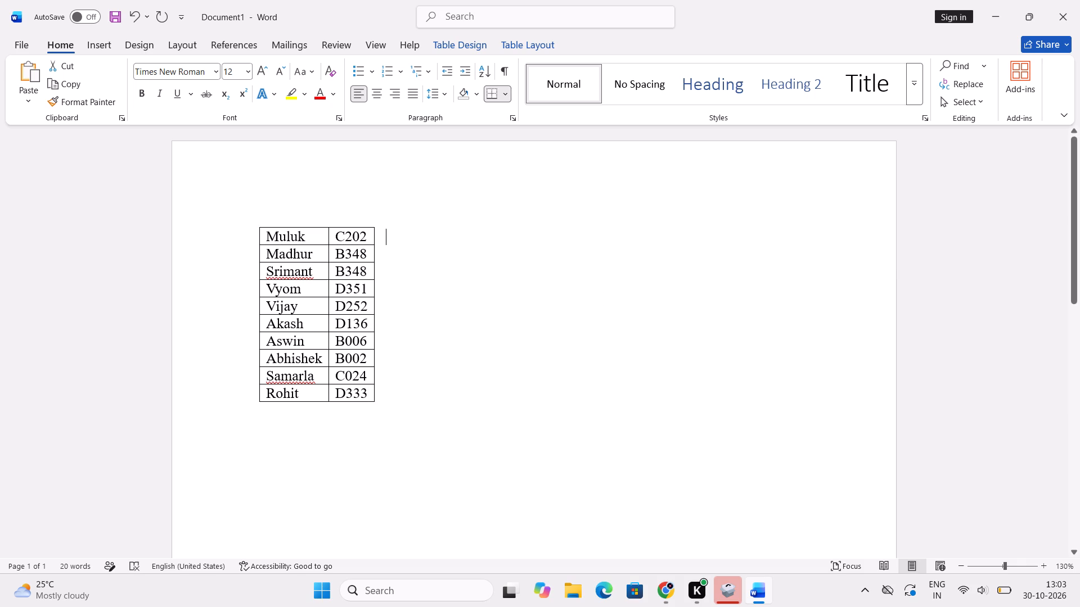
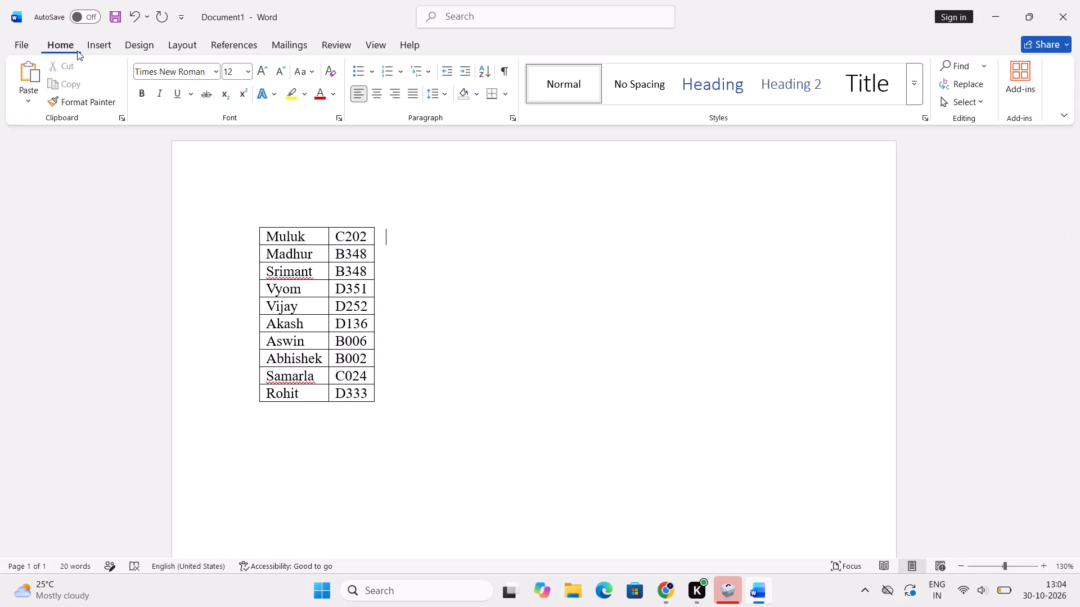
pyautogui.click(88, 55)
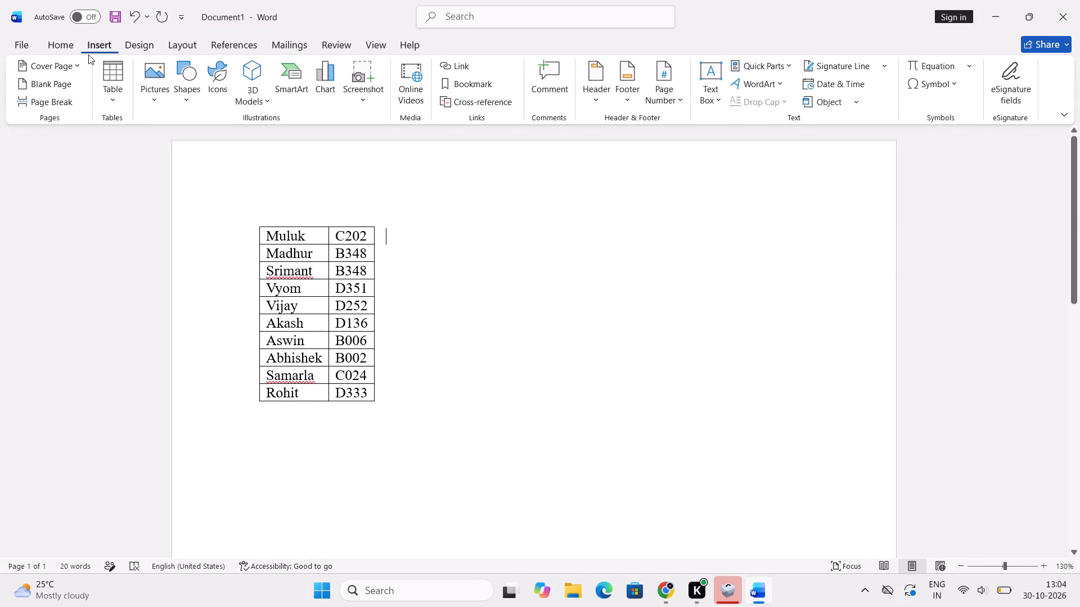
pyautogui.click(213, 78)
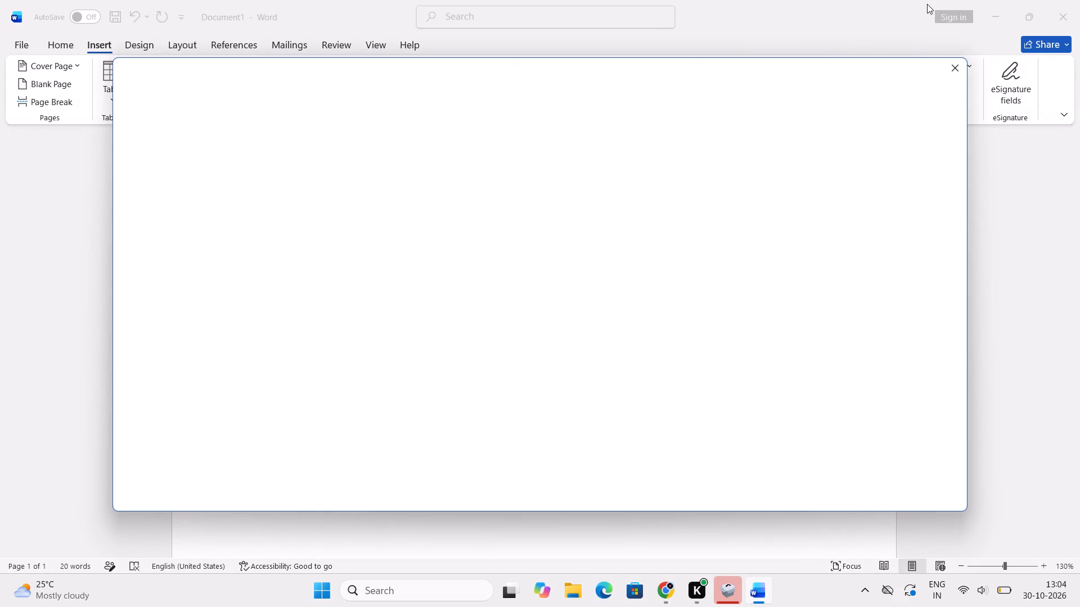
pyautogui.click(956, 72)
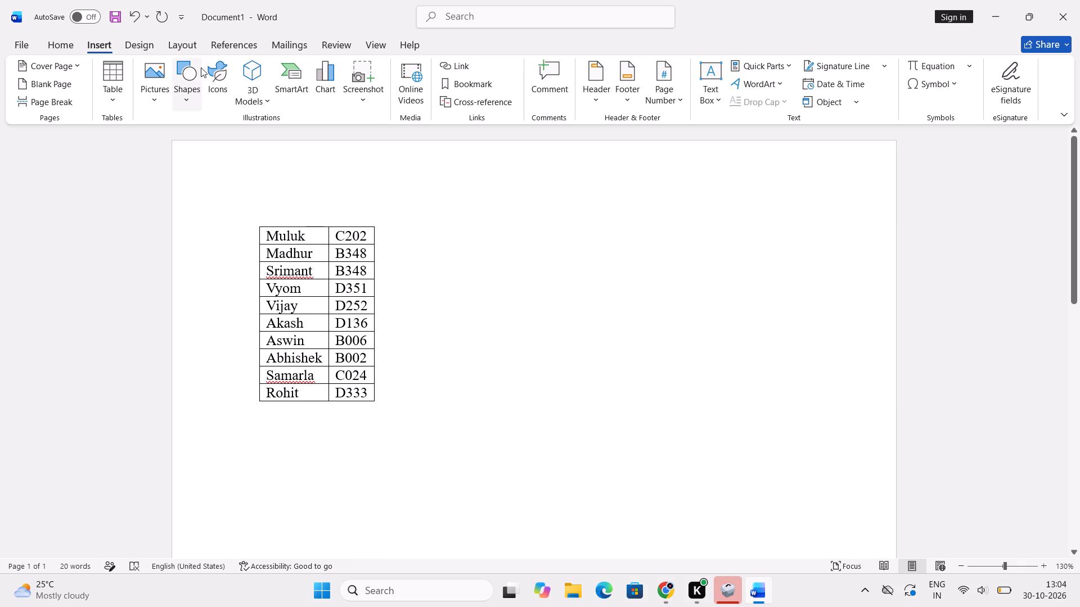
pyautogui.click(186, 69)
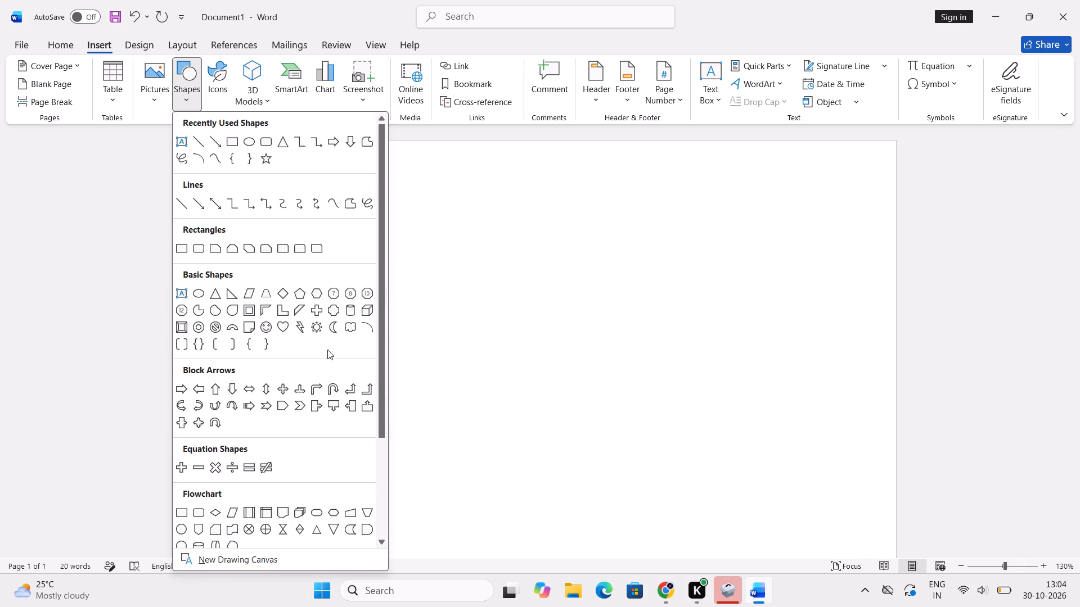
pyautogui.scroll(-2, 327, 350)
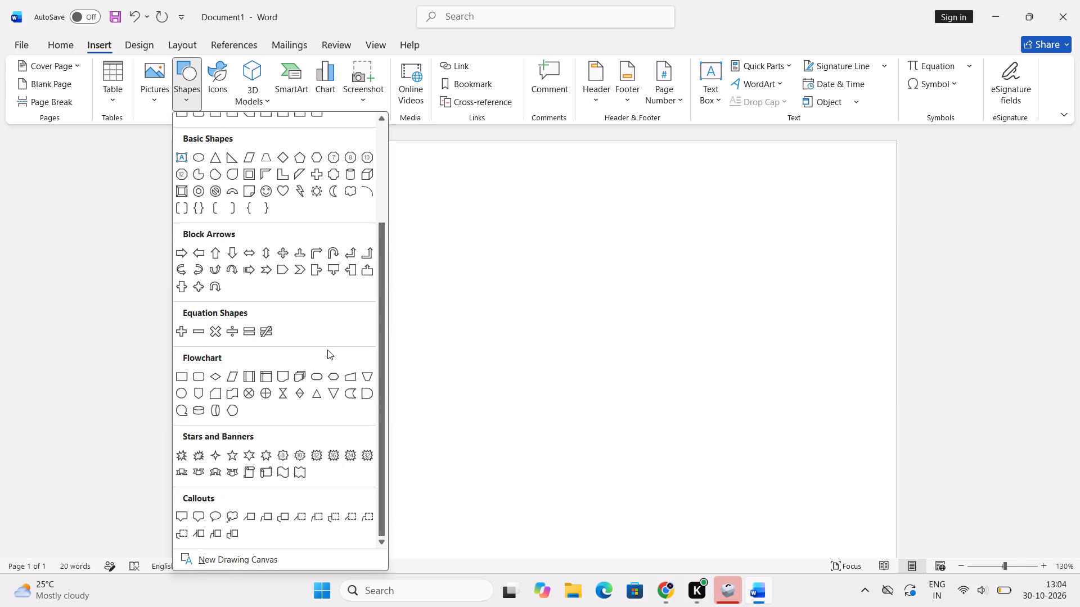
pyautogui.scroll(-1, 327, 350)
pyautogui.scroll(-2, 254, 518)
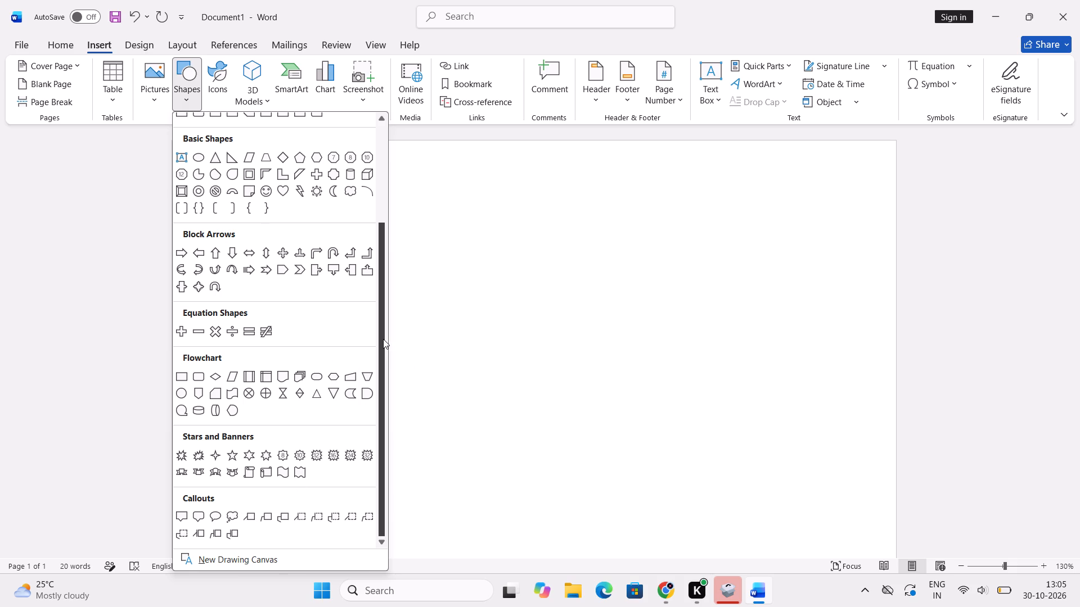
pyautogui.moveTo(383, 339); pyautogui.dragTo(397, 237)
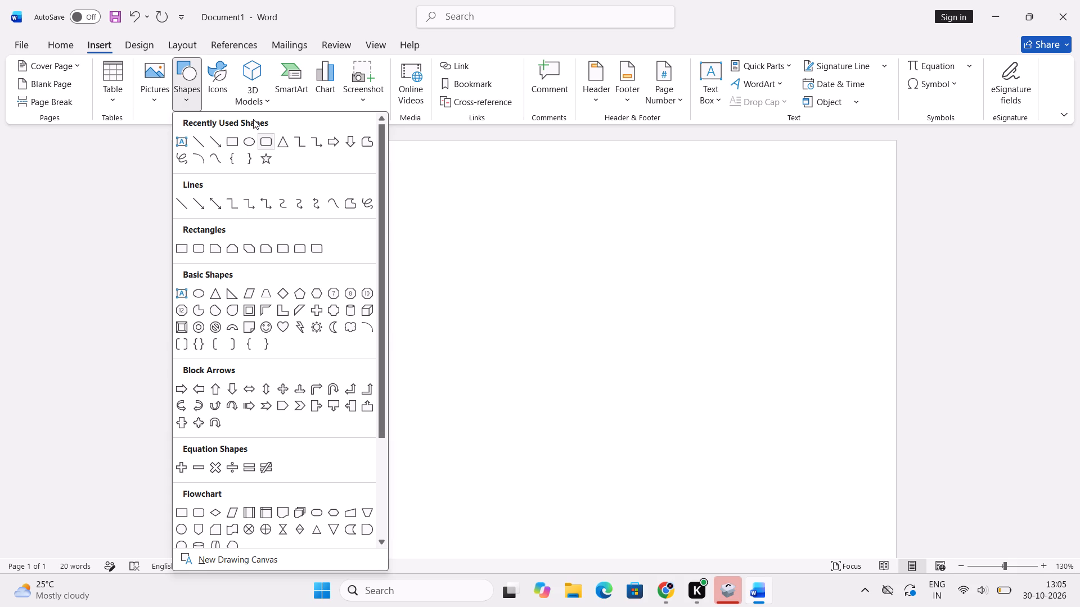
# Insert the solid check mark and X cross icons from the stock icon library into the document.
pyautogui.click(215, 79)
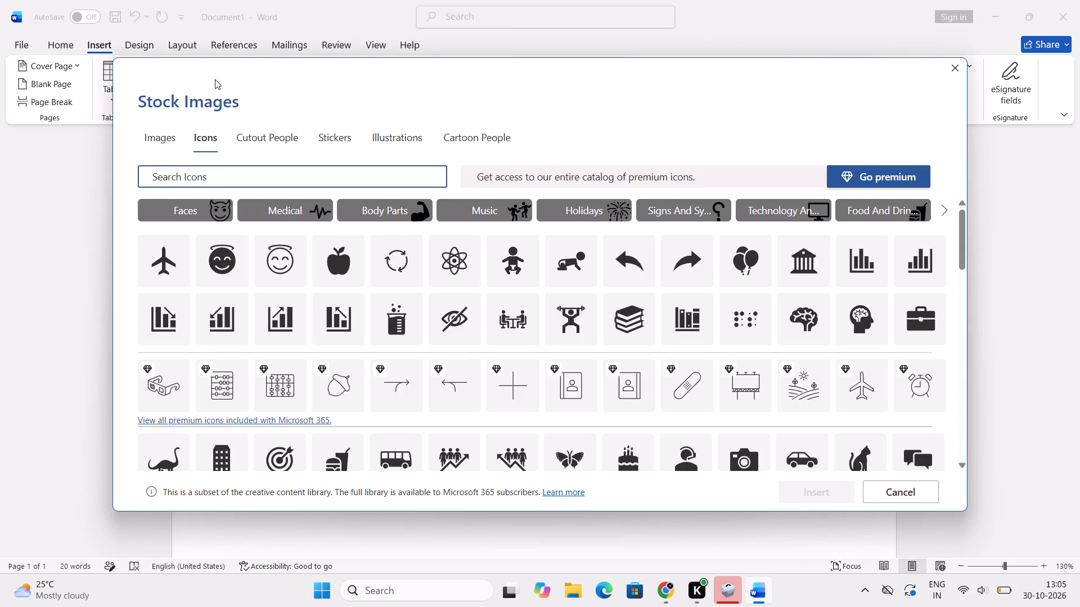
pyautogui.scroll(-2, 358, 306)
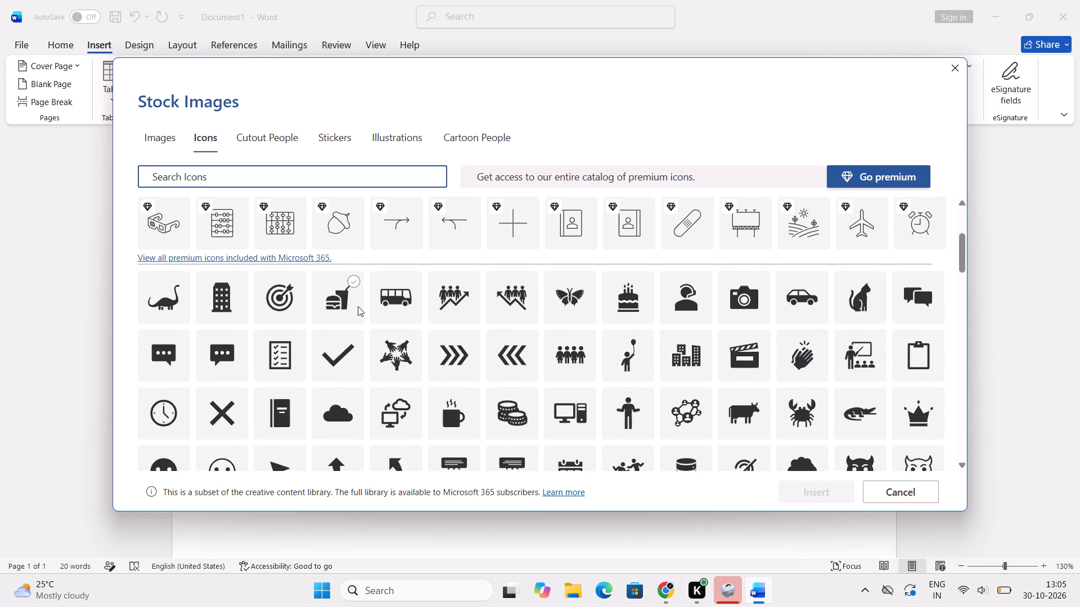
pyautogui.scroll(-1, 358, 306)
pyautogui.click(336, 342)
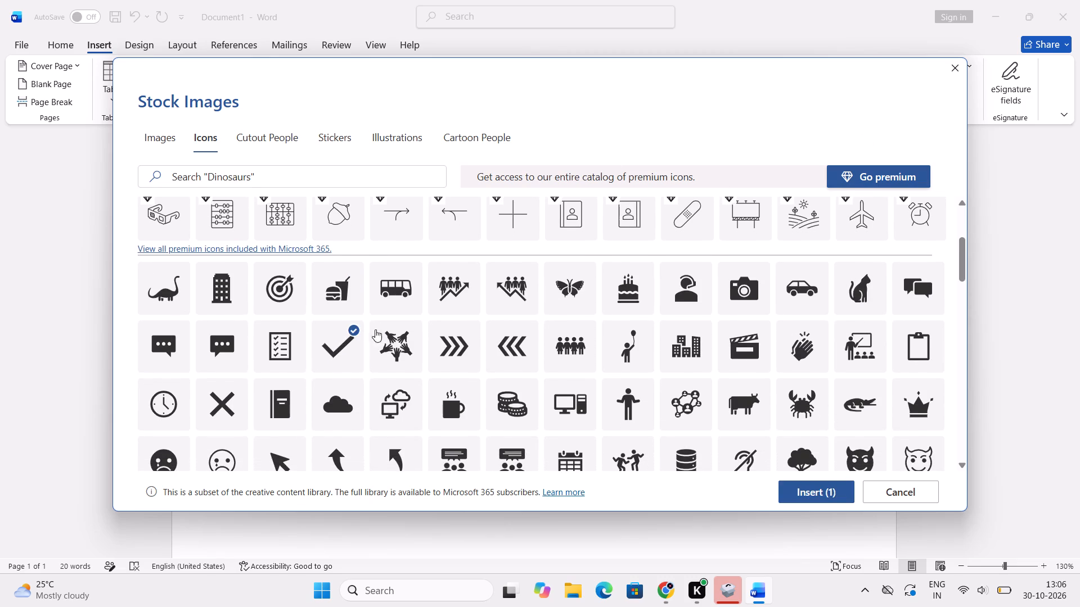
pyautogui.click(300, 391)
pyautogui.click(282, 390)
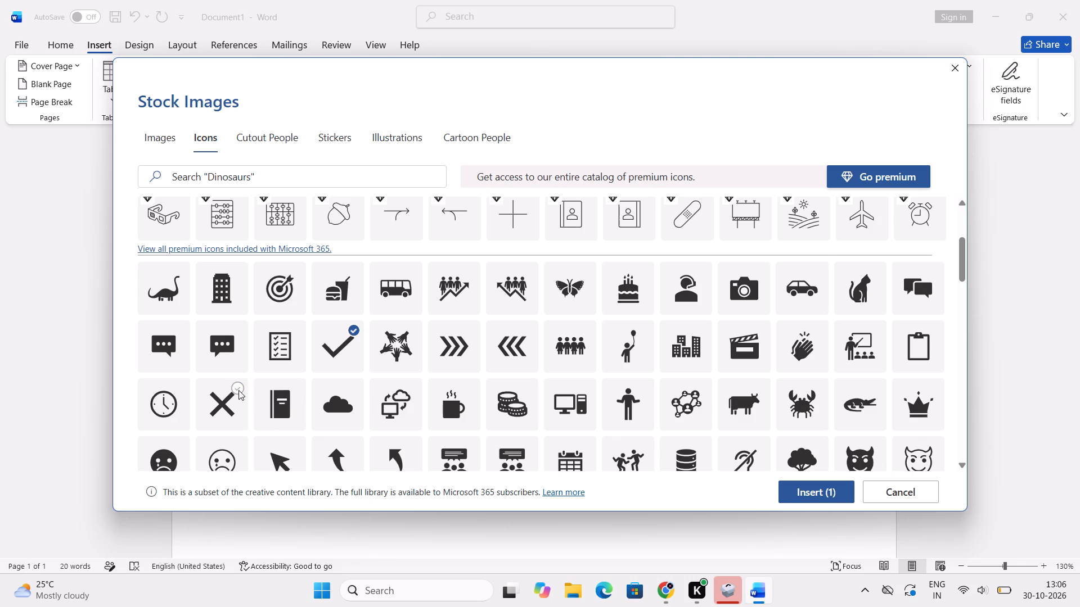
pyautogui.click(238, 390)
pyautogui.click(798, 489)
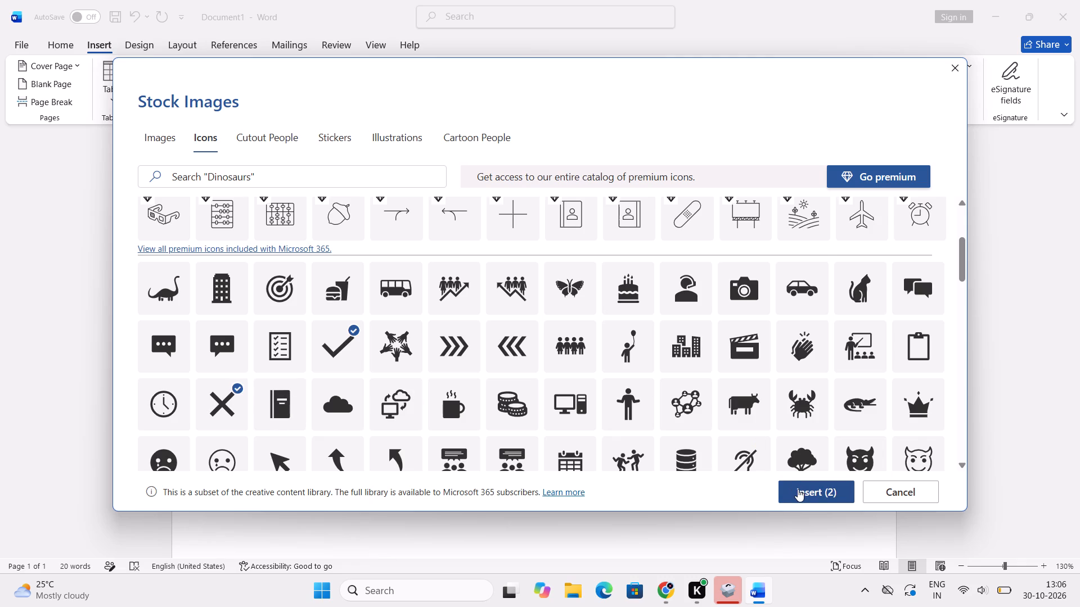
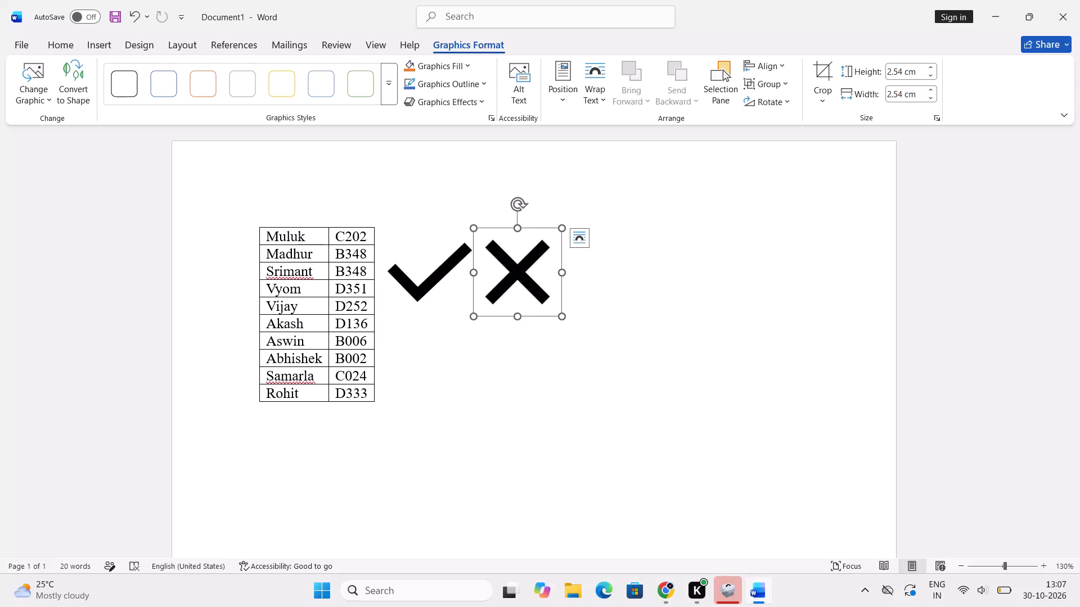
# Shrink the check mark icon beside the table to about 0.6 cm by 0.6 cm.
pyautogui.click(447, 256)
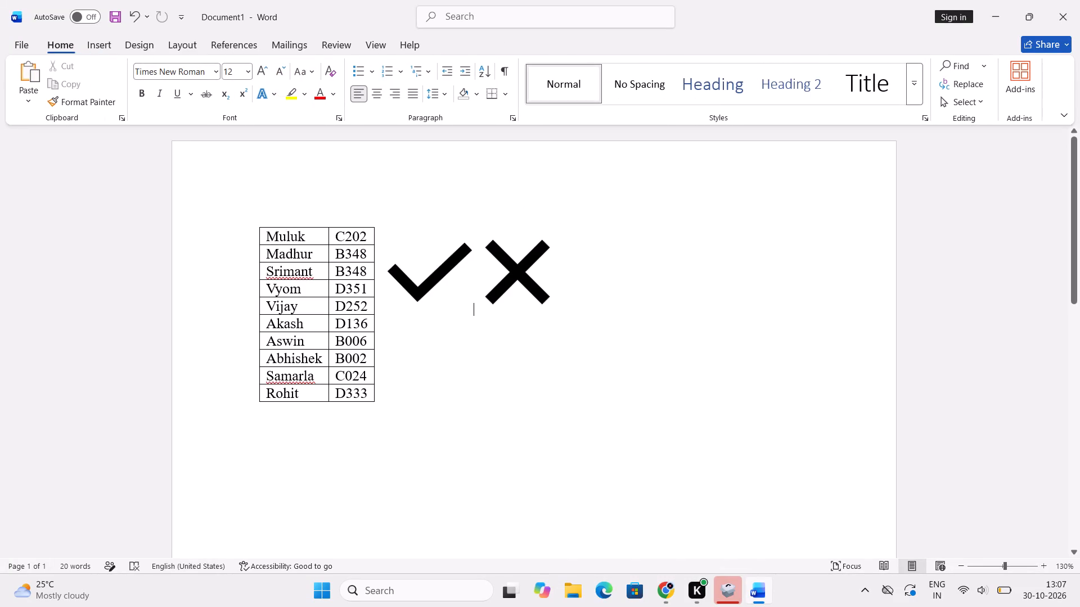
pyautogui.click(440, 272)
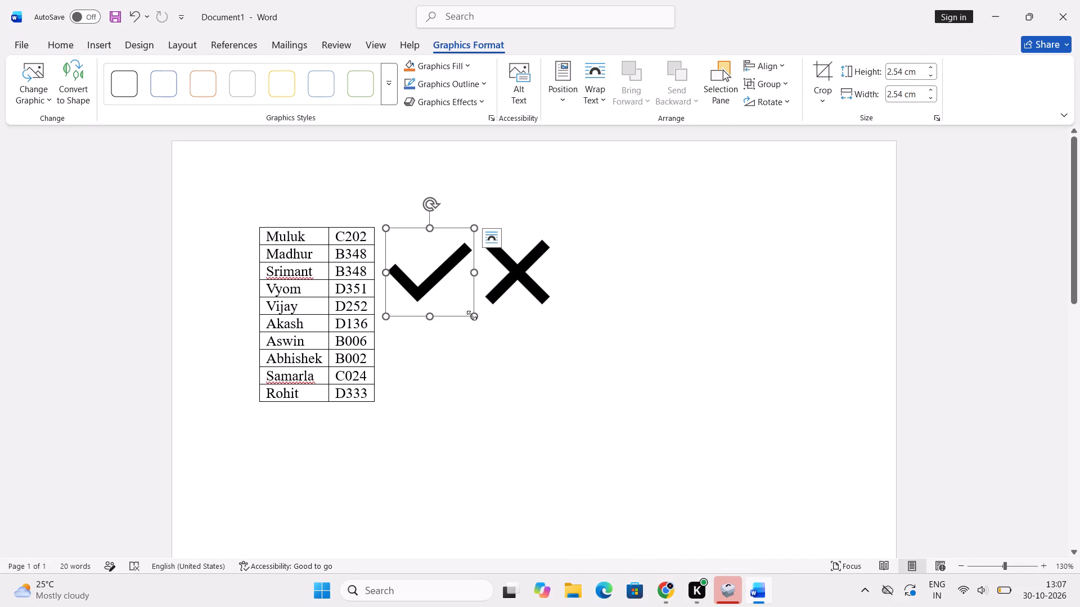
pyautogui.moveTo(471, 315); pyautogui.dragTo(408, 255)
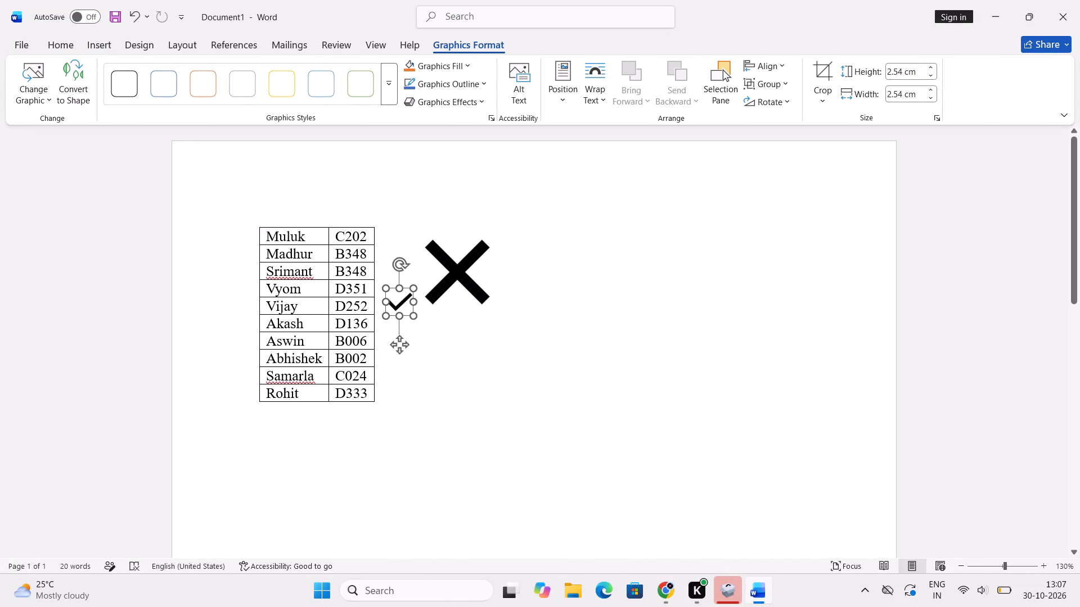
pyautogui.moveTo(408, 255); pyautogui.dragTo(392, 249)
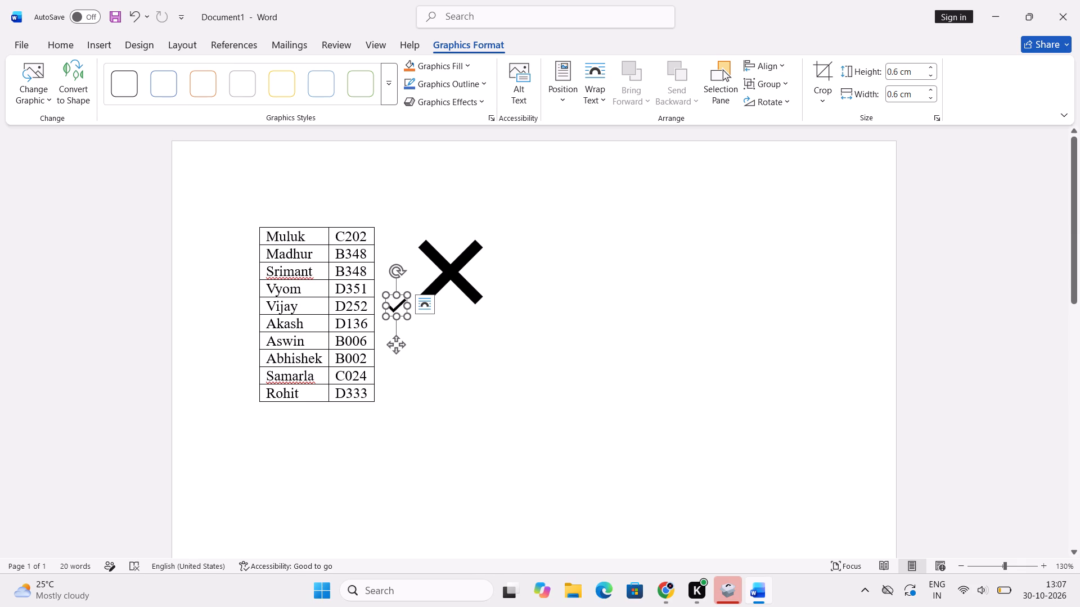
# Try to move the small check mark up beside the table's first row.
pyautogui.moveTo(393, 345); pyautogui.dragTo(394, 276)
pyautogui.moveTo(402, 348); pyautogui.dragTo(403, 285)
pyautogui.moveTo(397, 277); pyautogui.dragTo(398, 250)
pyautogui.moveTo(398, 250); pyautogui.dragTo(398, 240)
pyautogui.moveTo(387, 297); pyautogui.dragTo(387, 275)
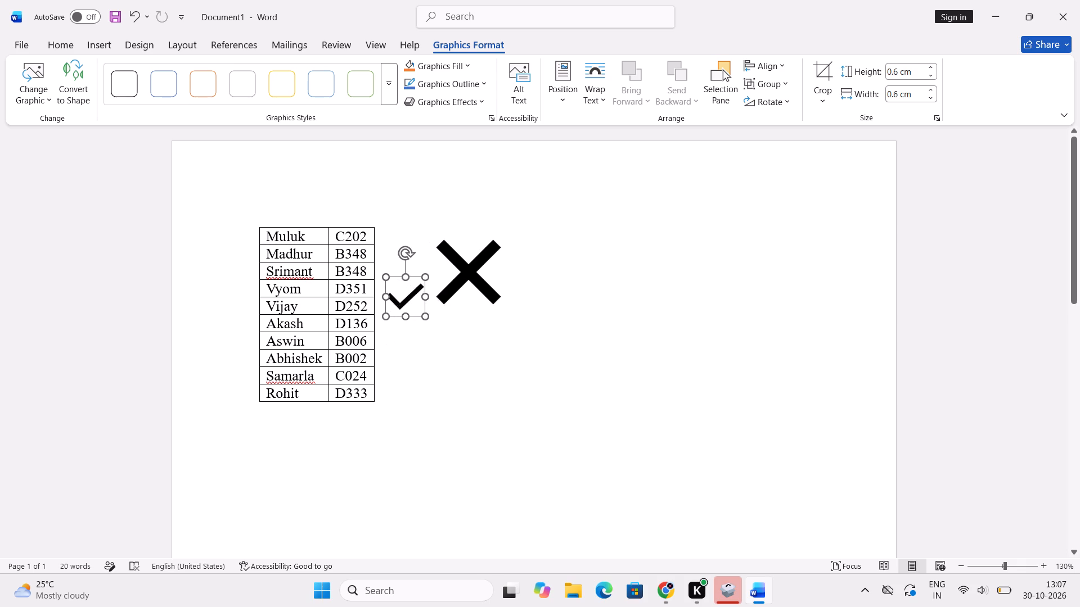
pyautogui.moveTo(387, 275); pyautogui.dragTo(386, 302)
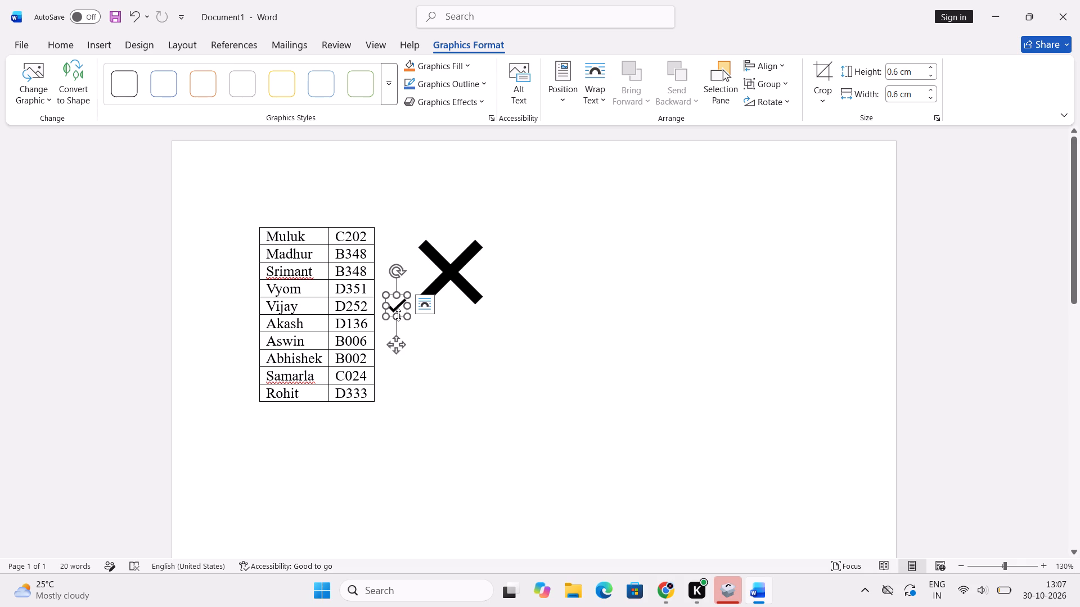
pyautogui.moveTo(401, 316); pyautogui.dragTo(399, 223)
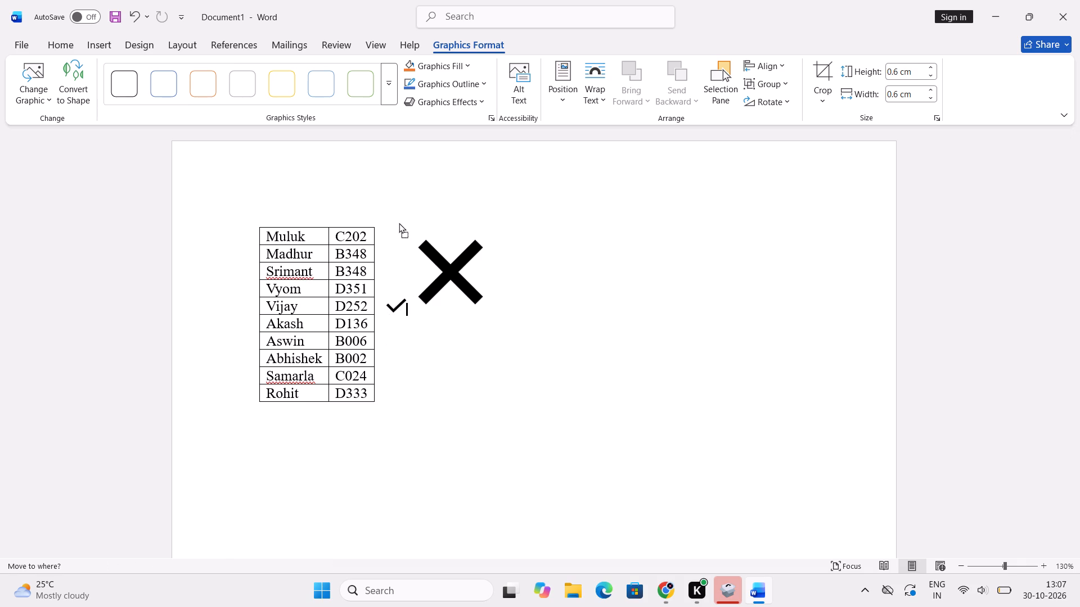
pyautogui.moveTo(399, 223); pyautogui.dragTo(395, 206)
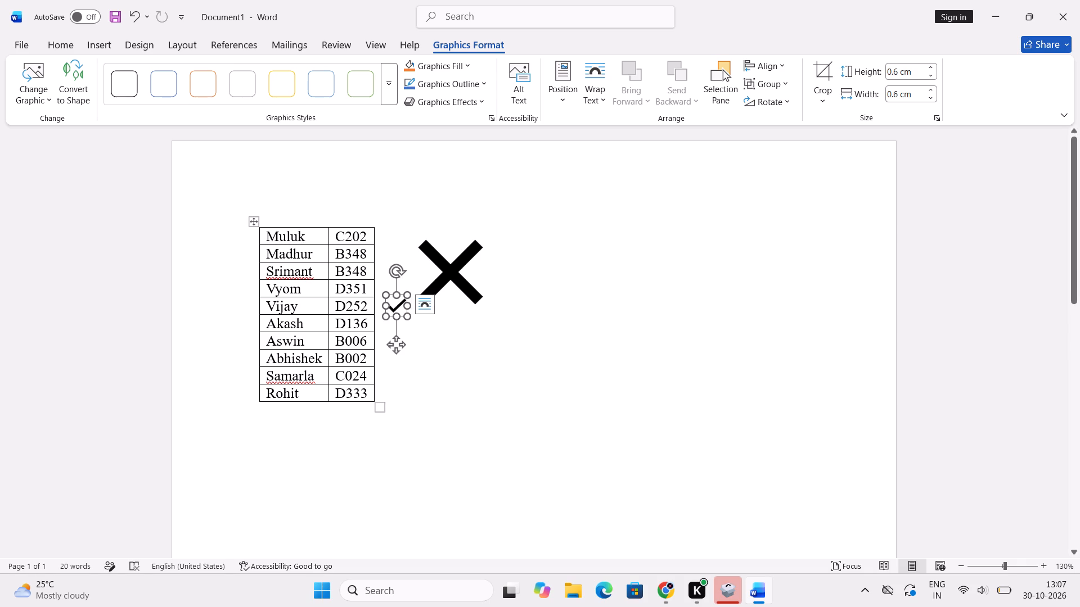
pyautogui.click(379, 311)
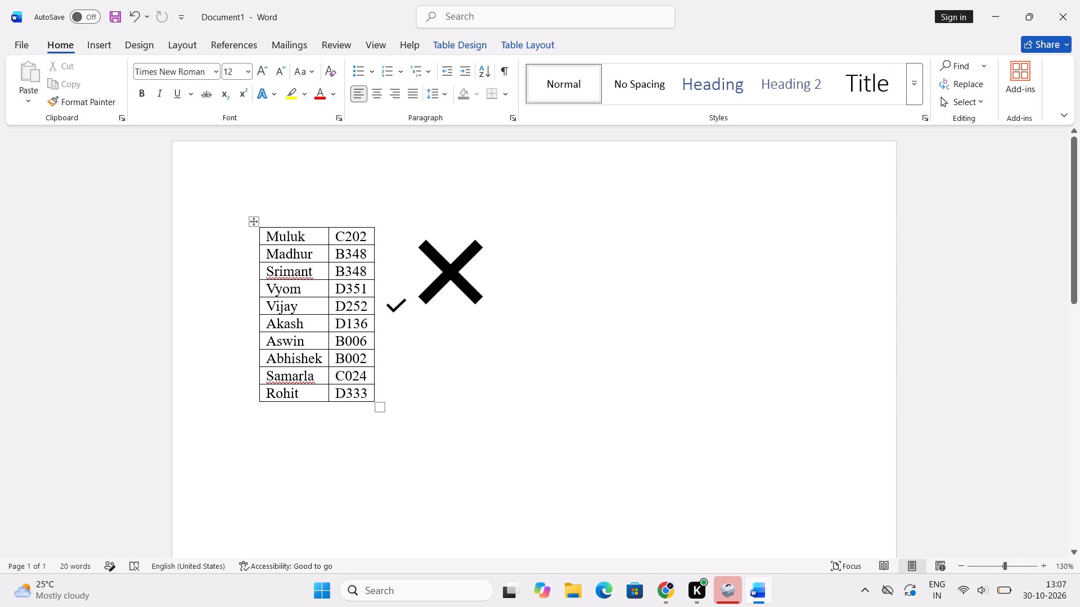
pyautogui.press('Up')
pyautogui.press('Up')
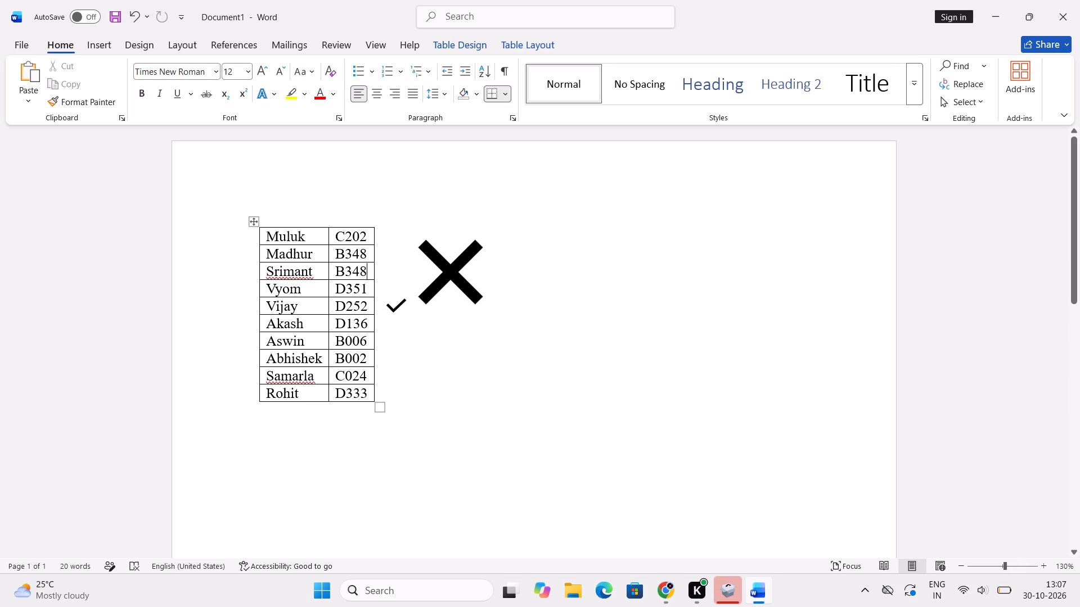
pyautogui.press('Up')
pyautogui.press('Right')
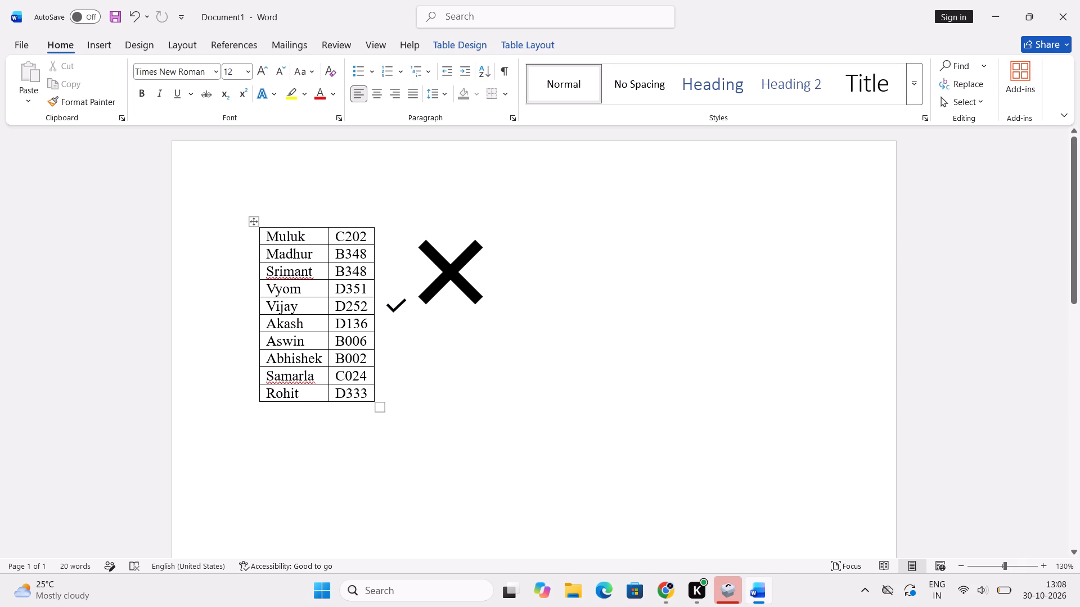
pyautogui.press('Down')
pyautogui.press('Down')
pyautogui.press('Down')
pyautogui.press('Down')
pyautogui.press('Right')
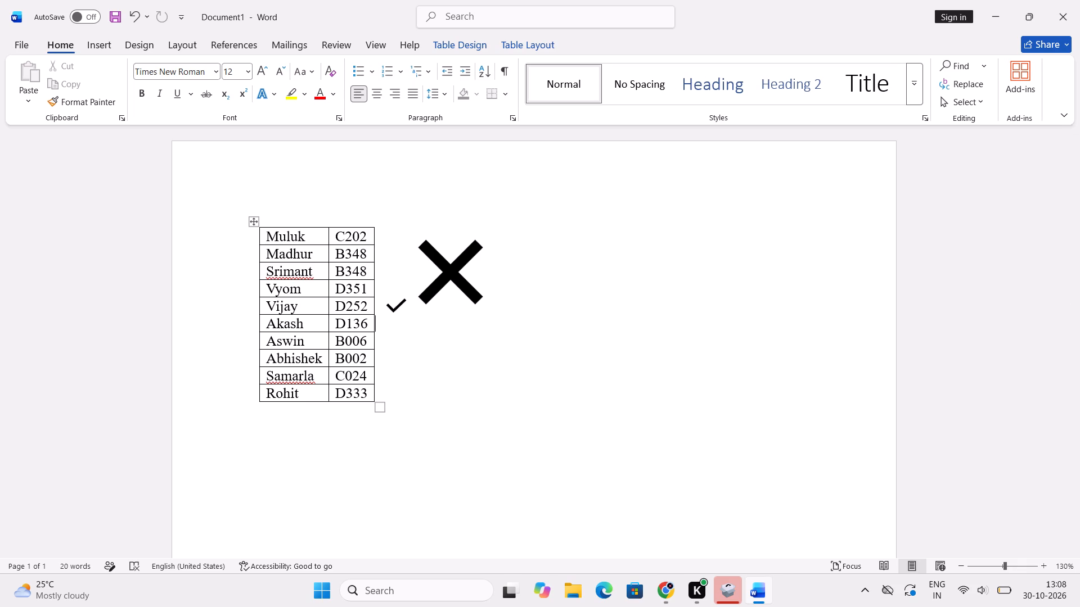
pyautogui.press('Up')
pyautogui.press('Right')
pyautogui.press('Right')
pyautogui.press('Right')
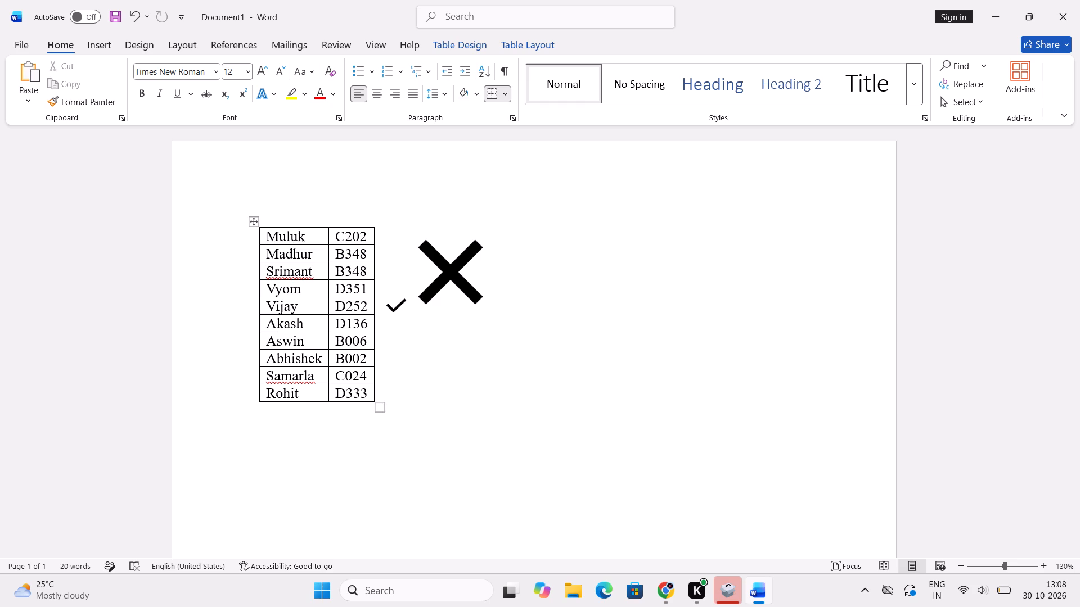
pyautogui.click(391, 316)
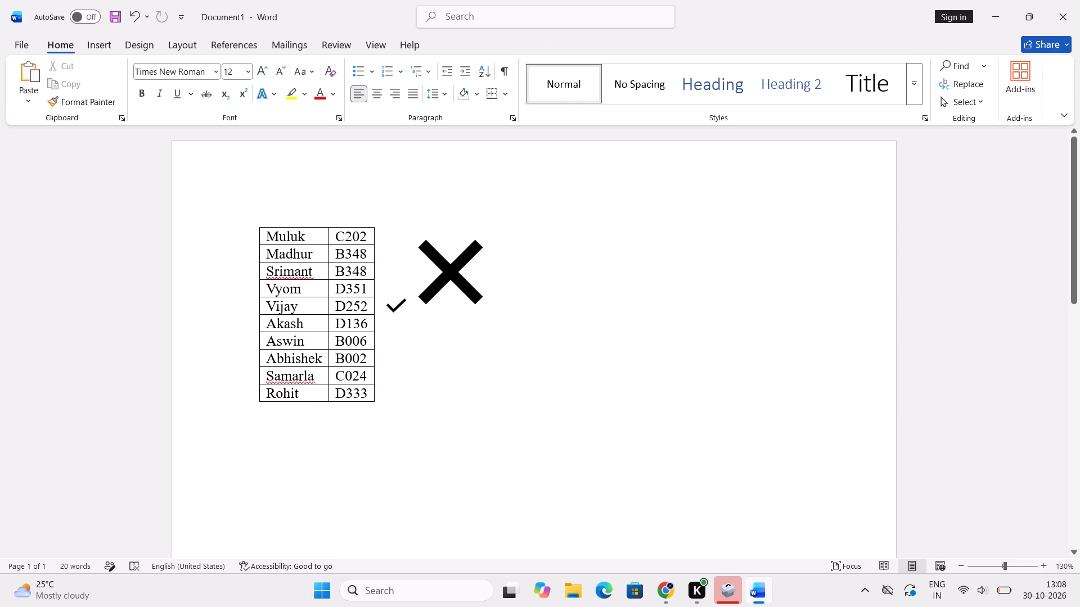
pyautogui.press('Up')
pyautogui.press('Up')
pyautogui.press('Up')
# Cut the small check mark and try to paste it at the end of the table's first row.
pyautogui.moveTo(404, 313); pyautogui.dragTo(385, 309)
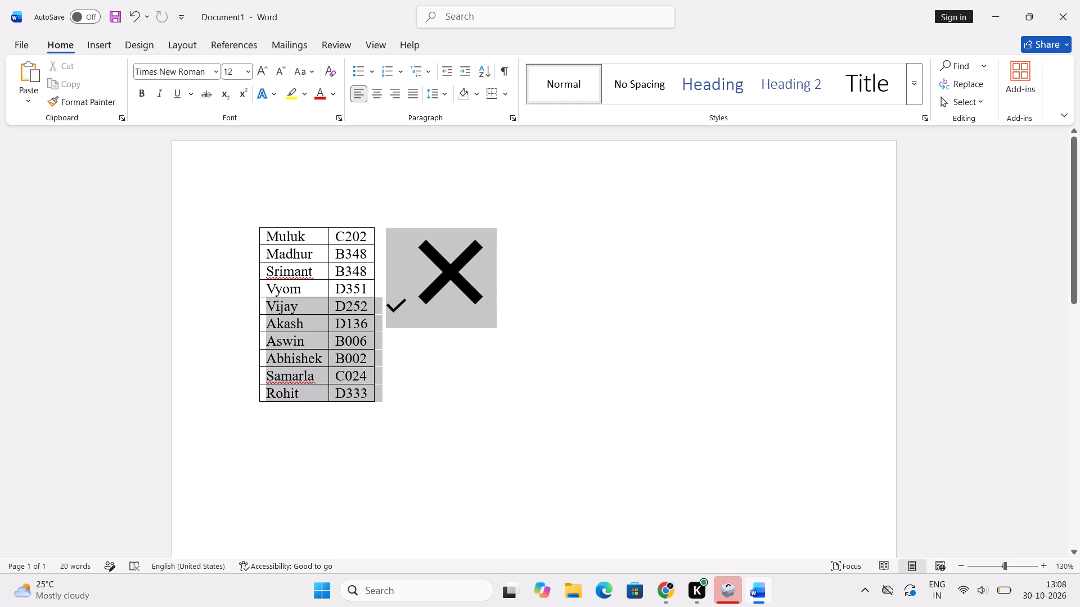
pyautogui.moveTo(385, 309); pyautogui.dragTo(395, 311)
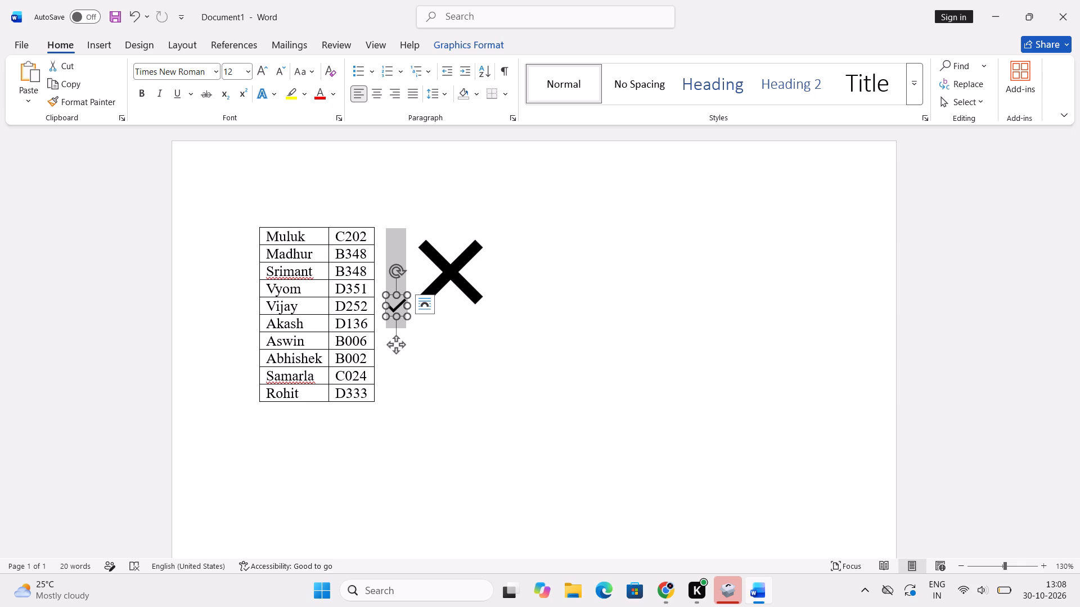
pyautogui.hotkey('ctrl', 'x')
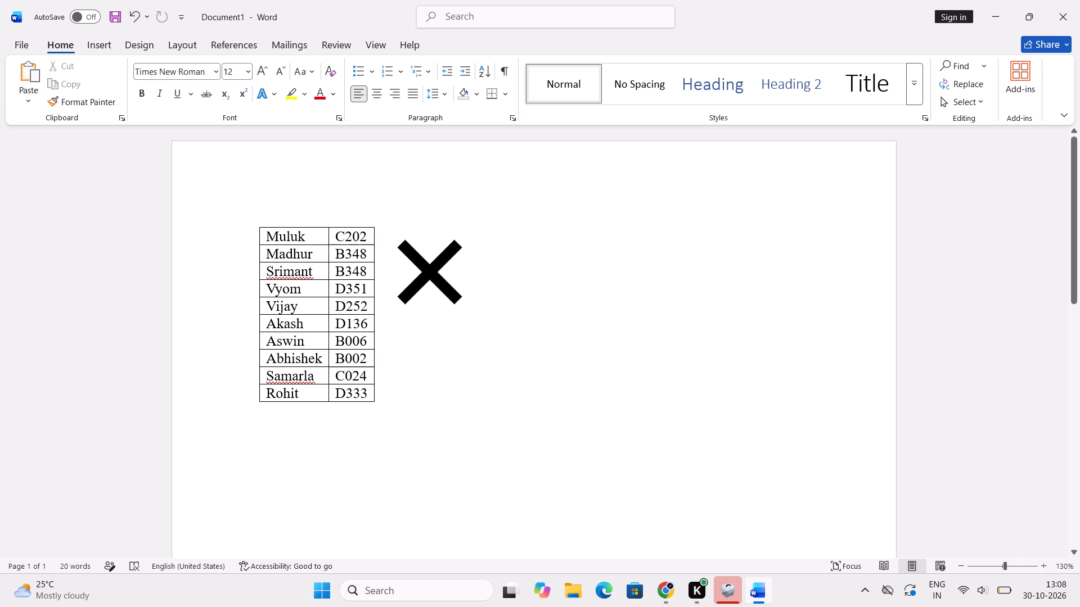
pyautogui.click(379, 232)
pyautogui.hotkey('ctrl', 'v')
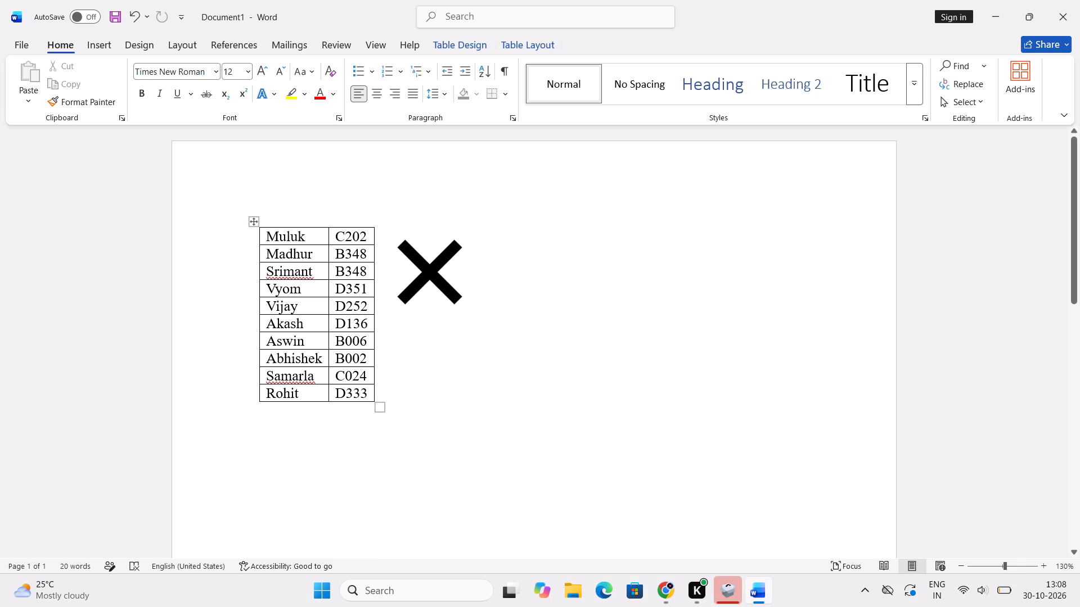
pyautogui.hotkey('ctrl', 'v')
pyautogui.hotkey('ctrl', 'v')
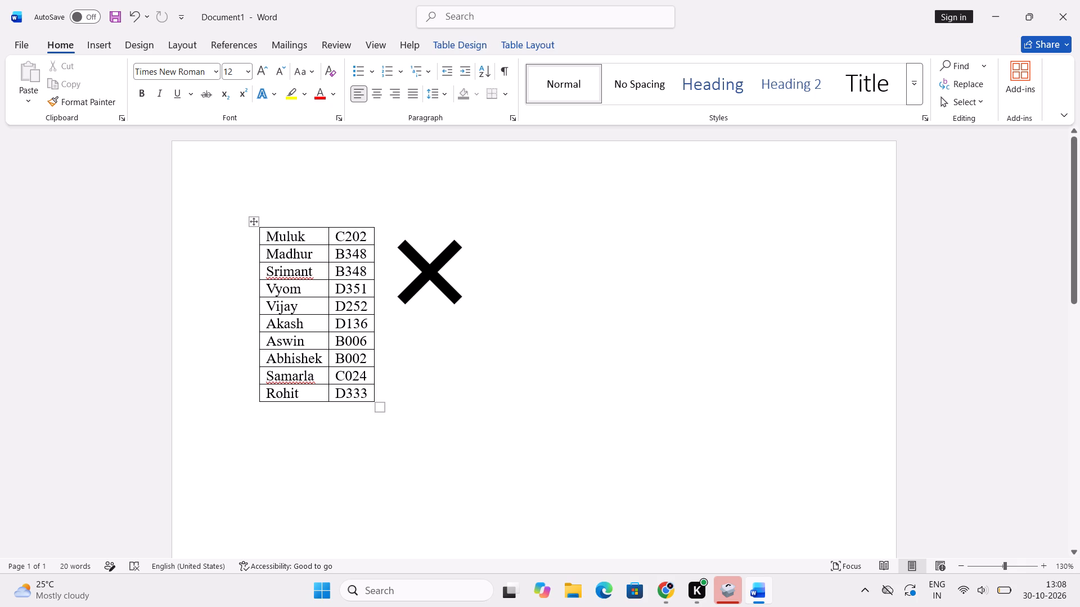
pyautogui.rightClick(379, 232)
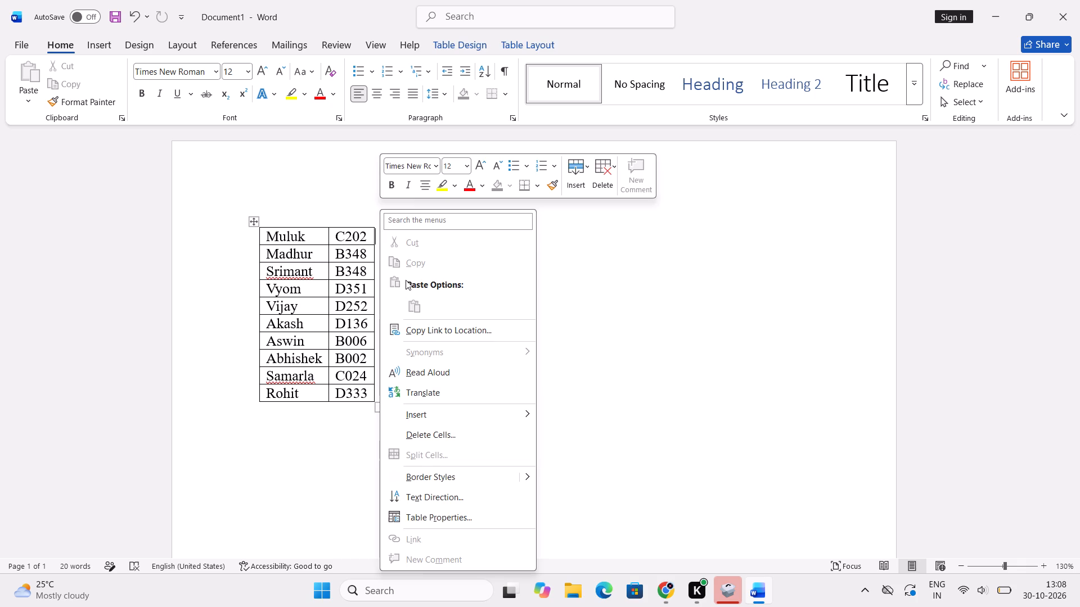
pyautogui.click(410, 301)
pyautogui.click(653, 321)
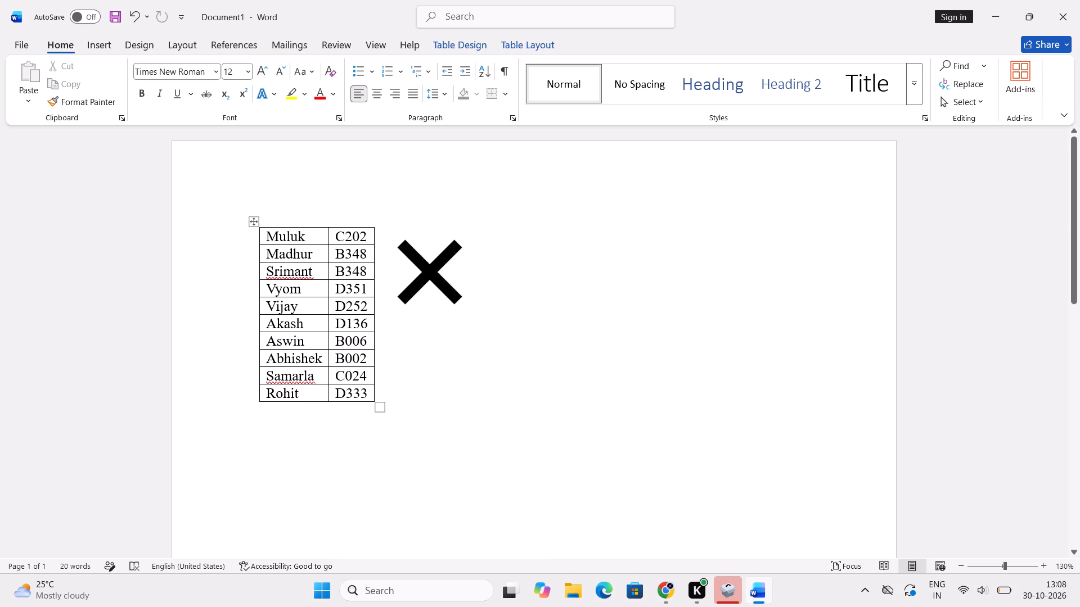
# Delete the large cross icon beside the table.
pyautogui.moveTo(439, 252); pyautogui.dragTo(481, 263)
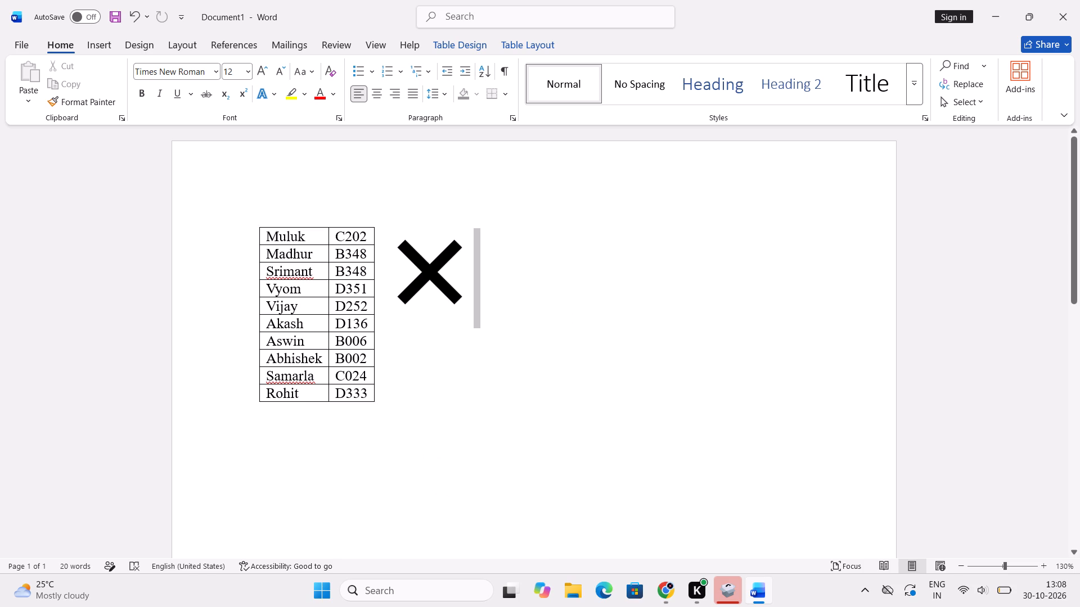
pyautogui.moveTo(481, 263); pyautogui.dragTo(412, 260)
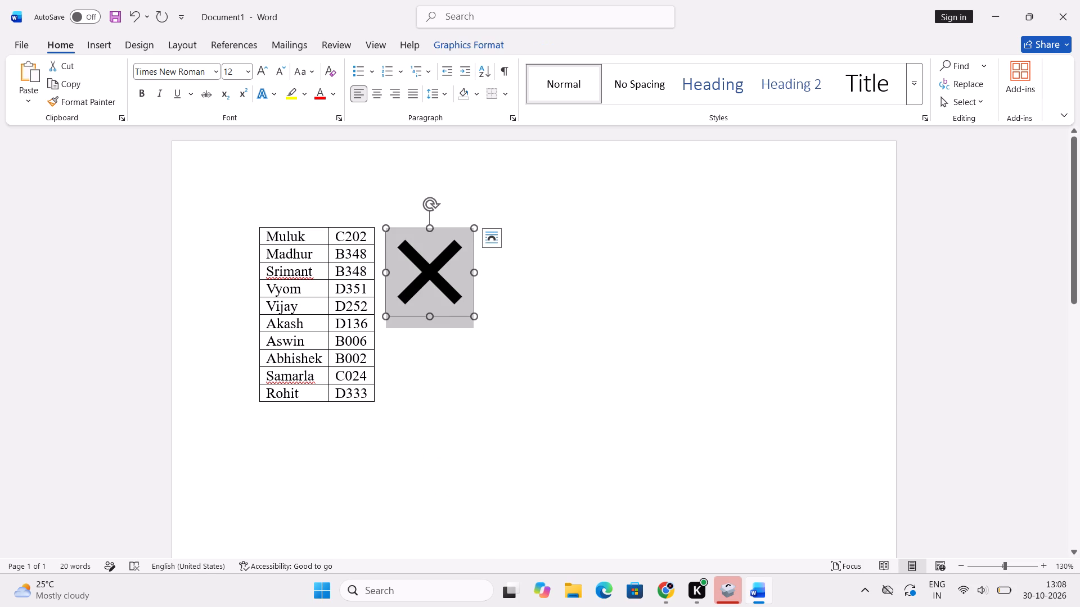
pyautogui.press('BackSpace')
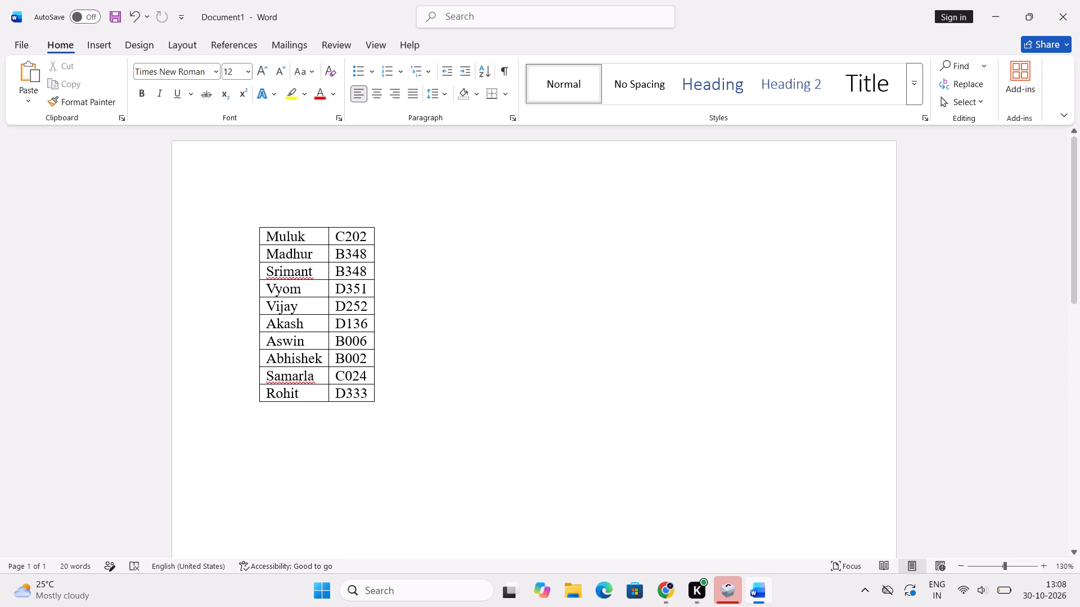
# Close the Word document and discard its changes without saving.
pyautogui.click(1066, 0)
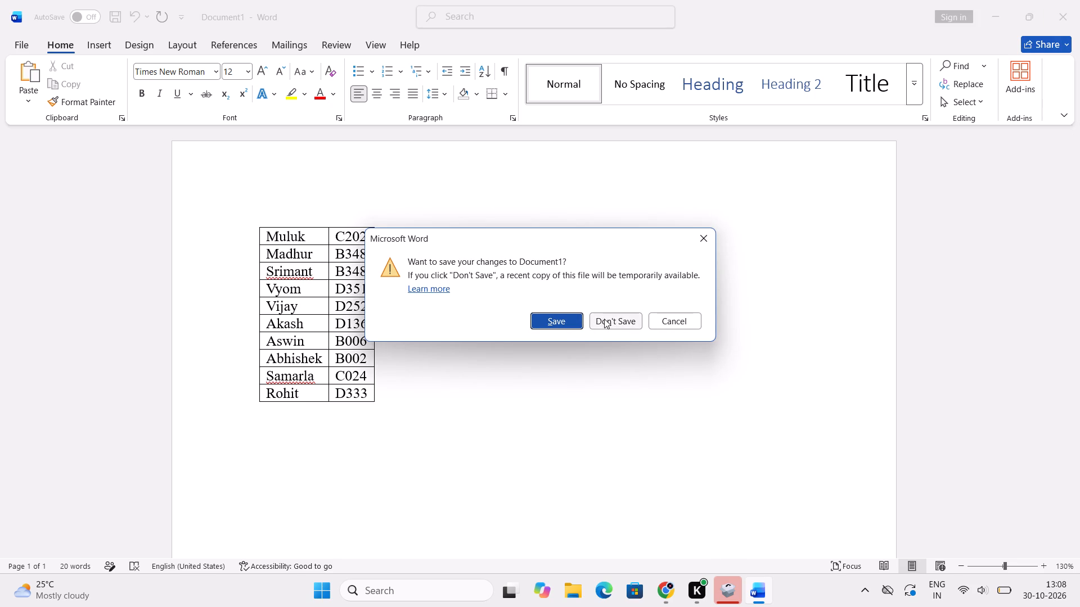
pyautogui.click(604, 319)
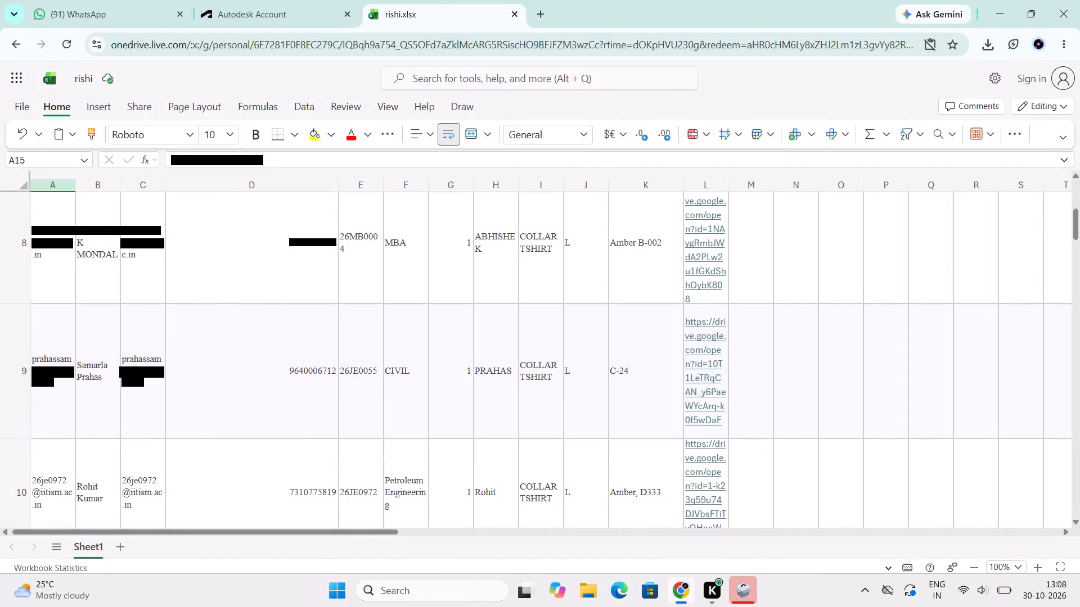